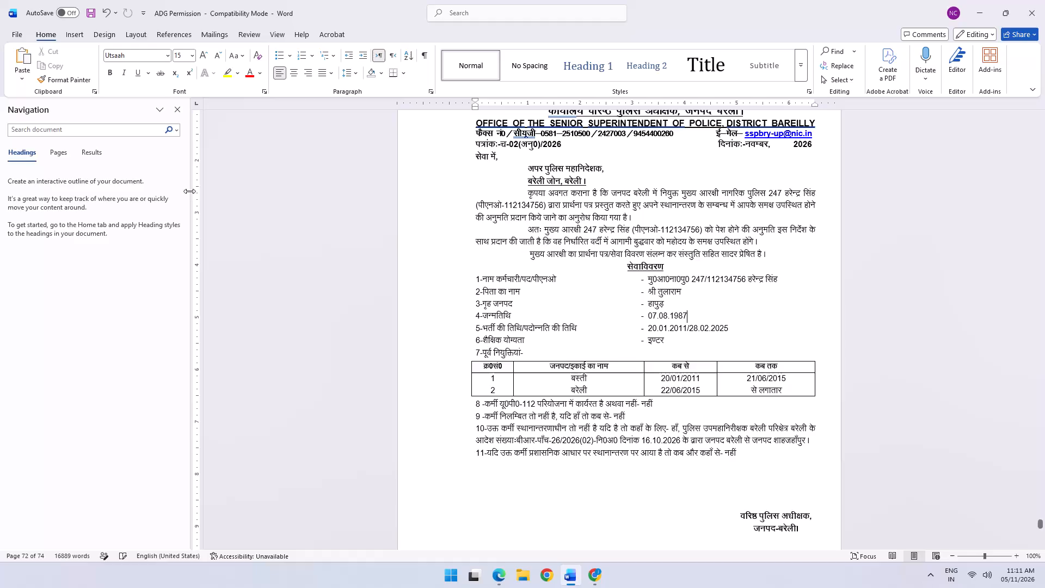
Search Windows for "bonu" and open the "bonus 2025-2026" Excel workbook.
click(599, 575)
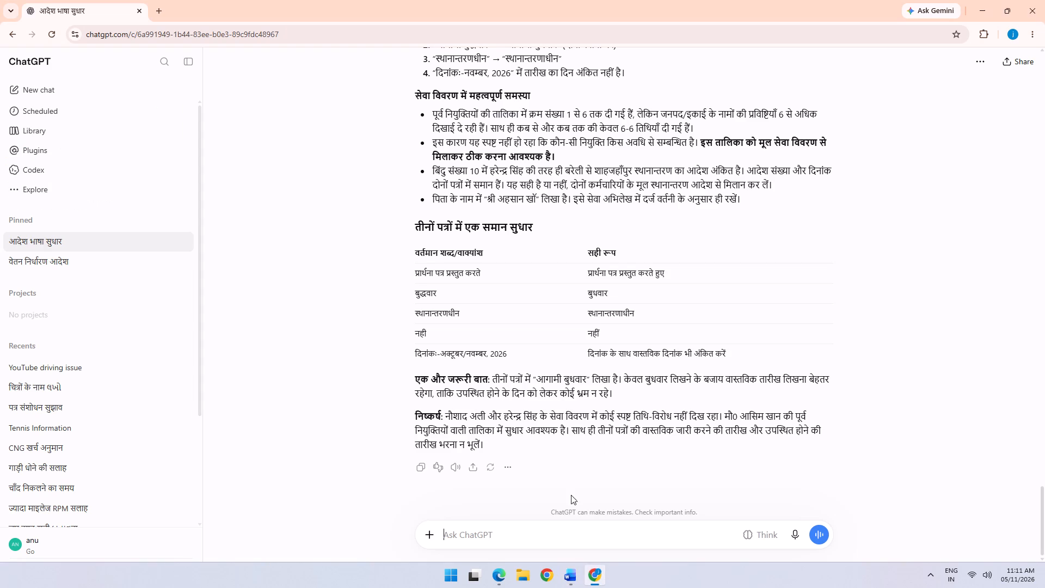
key(alt+Tab)
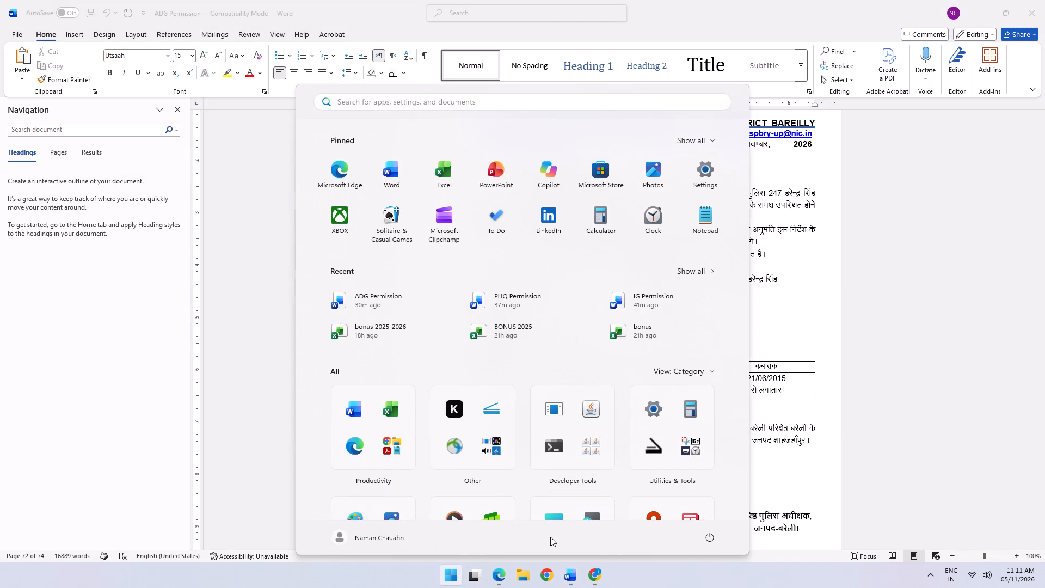
text(bonu)
key(Down)
key(Up)
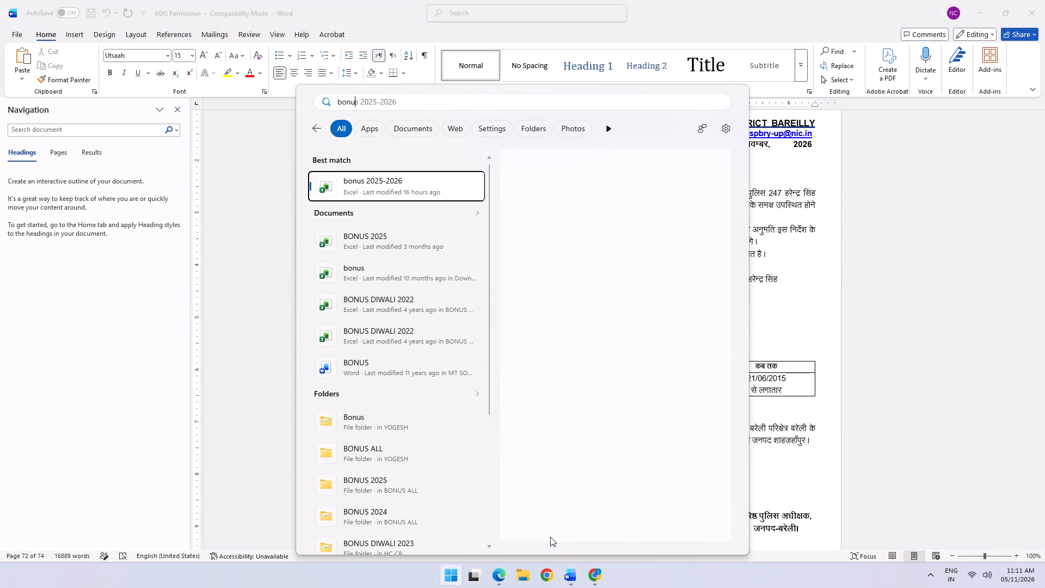
key(Return)
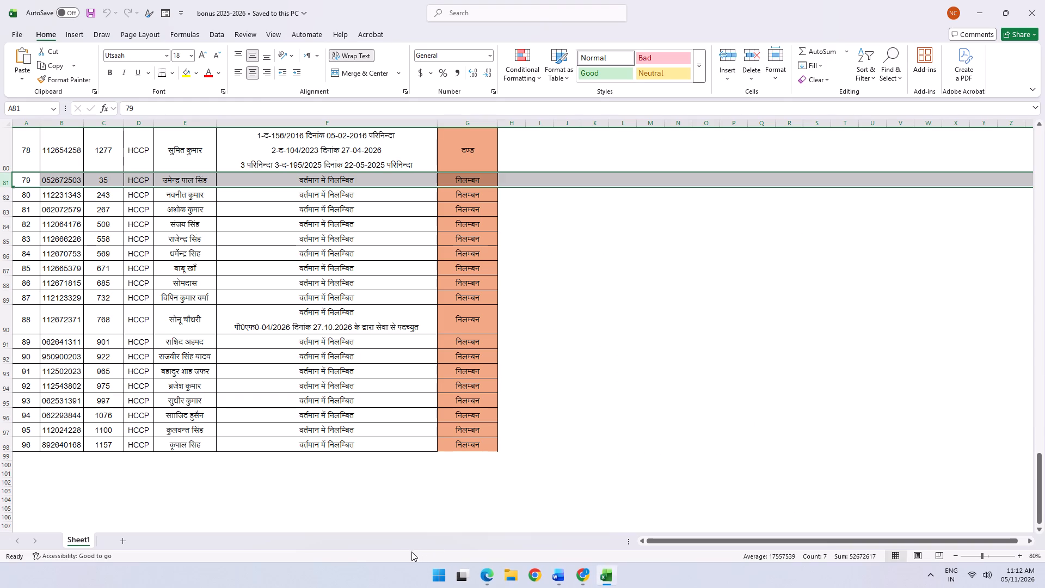
Change the financial year in the list's title row on Sheet1 to 2025-2025.
scroll(232, 241, up, 5)
scroll(232, 241, down, 1)
scroll(232, 241, up, 1)
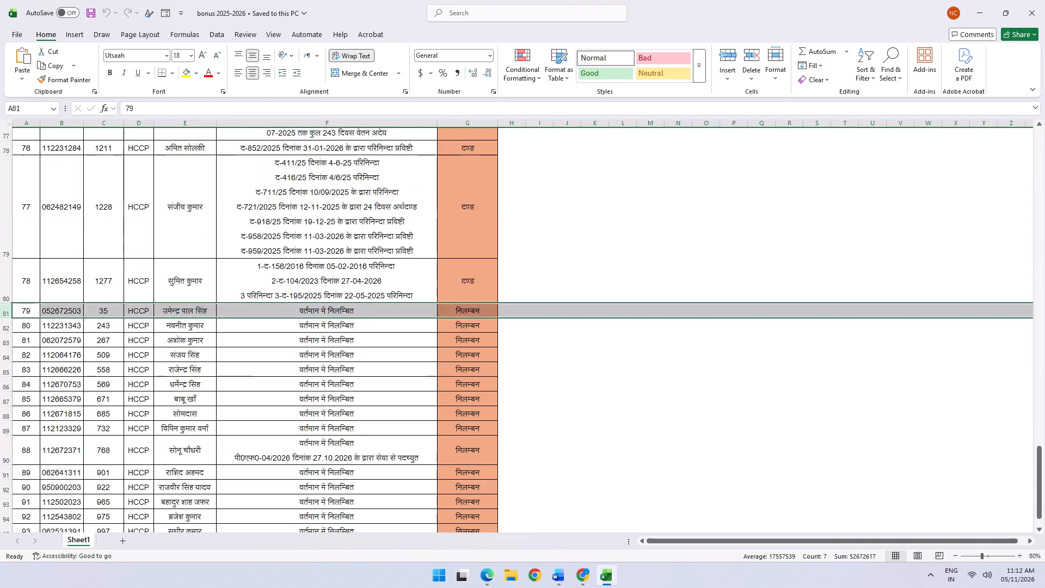
scroll(232, 241, up, 1)
click(102, 285)
key(ctrl+shift+Up)
scroll(89, 295, up, 7)
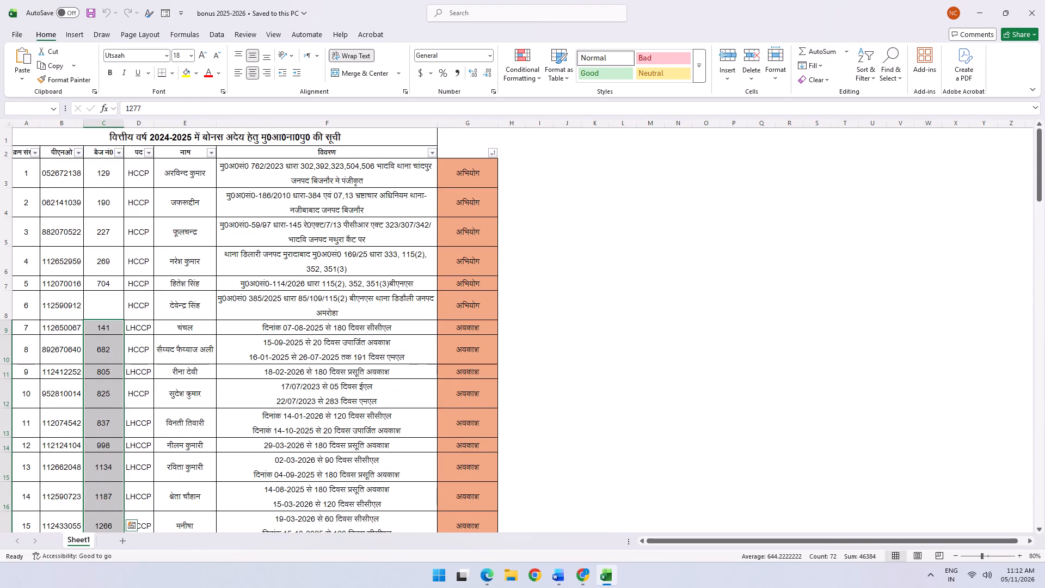
scroll(204, 180, up, 3)
scroll(225, 186, down, 1)
scroll(225, 186, up, 1)
double_click(165, 134)
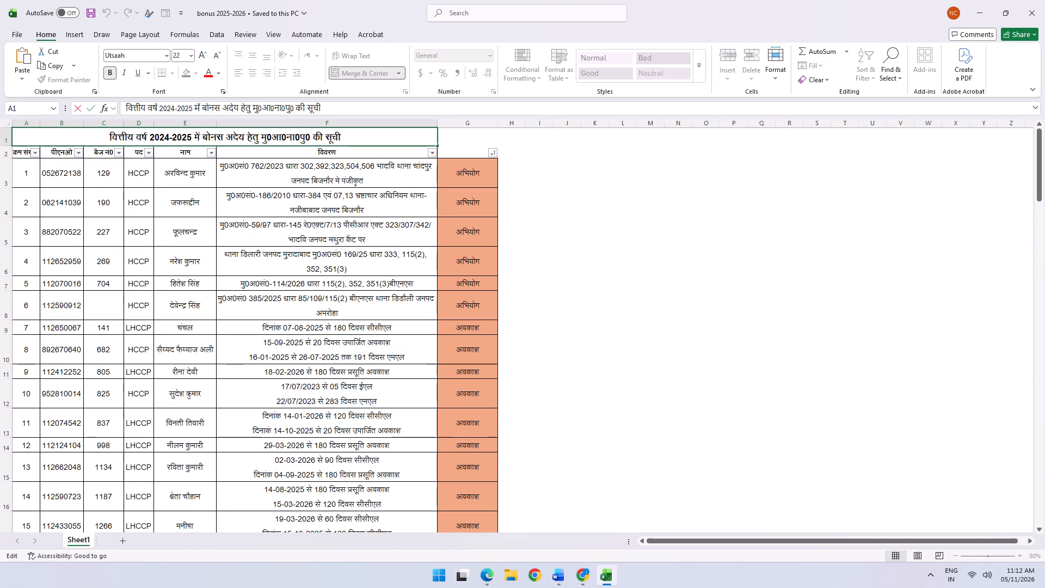
key(Delete)
key(5)
key(Right)
key(Right)
key(Right)
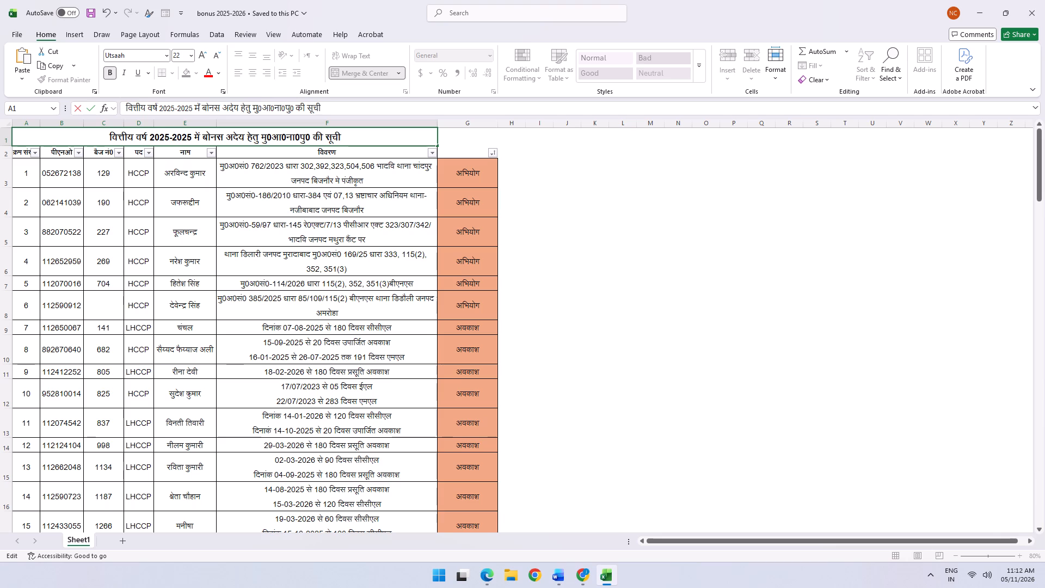
key(Right)
key(Delete)
key(5)
click(780, 291)
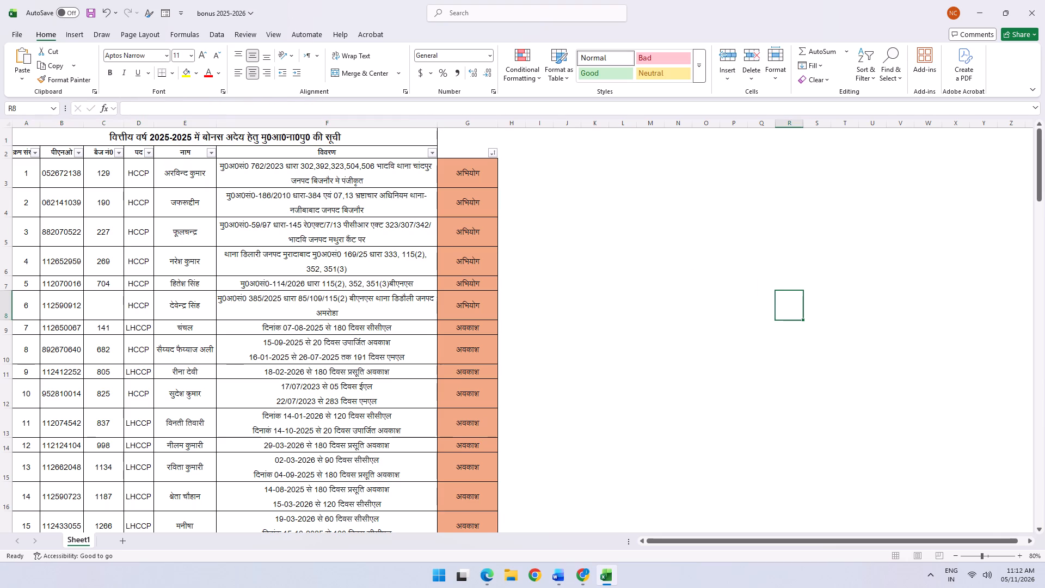
Copy the entire contents of Sheet1 and paste them into a new sheet starting at A1.
click(321, 177)
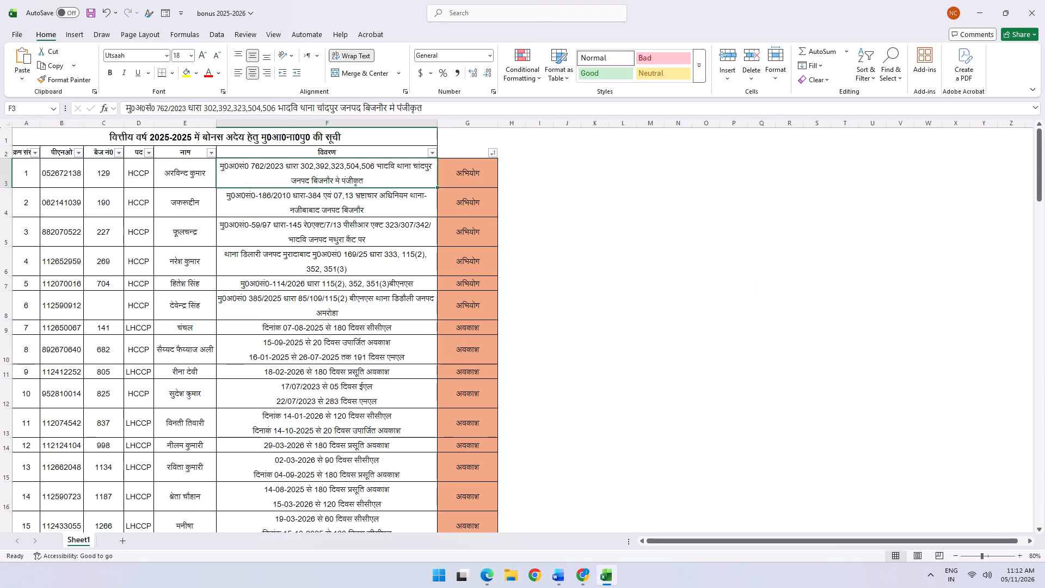
click(5, 121)
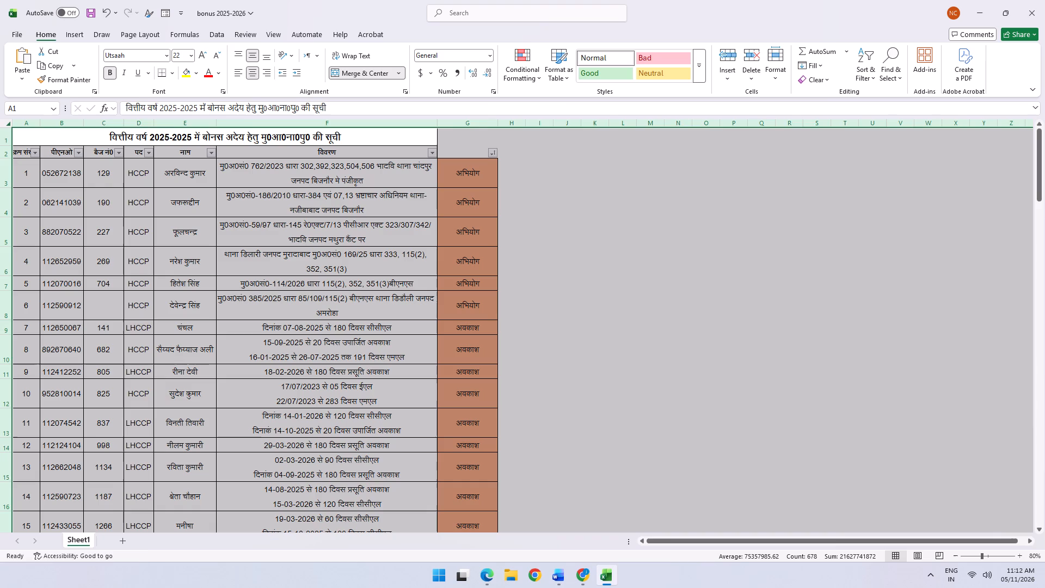
key(ctrl+c)
click(115, 540)
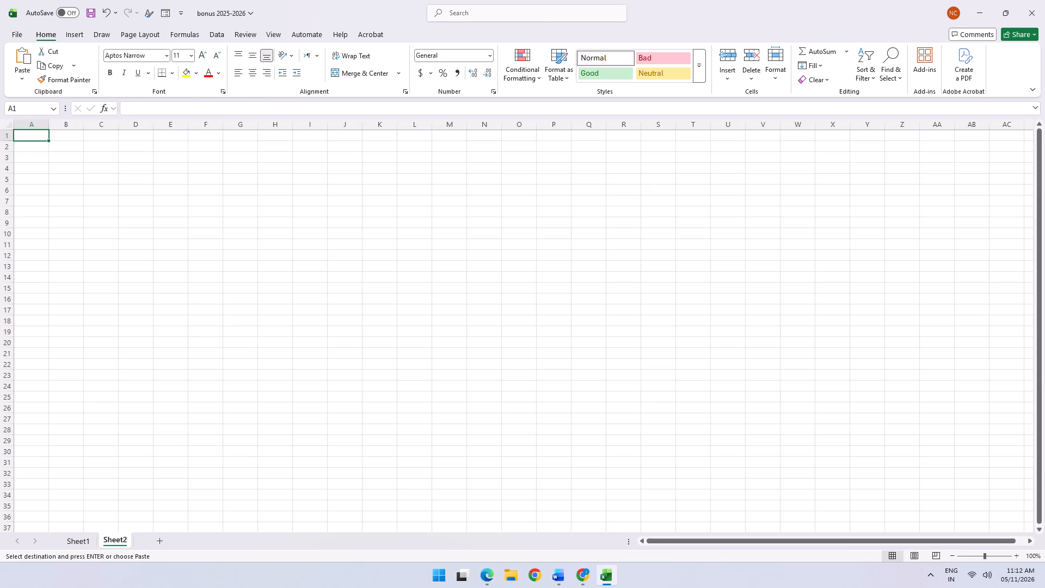
key(ctrl+v)
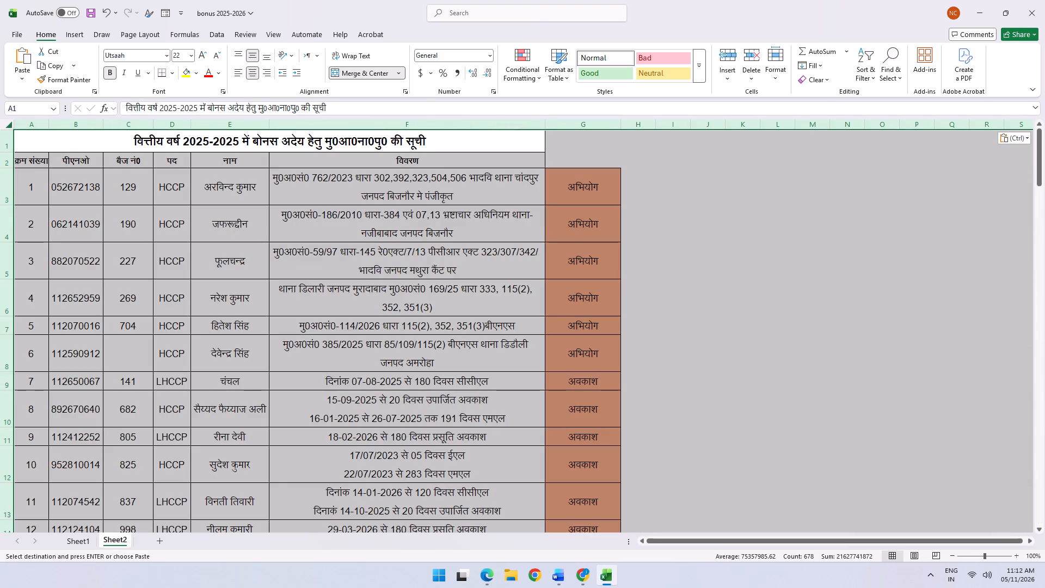
On Sheet2, replace the विवरण entry of serial number 1 (F3) with "अभियोग पंजीकृत".
click(460, 158)
double_click(459, 157)
click(469, 193)
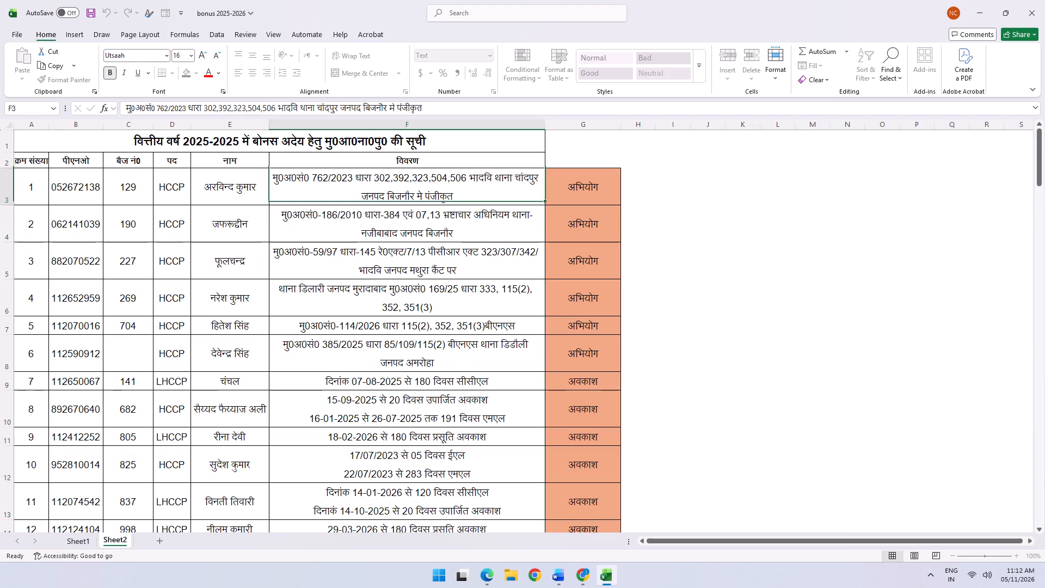
click(577, 183)
click(399, 188)
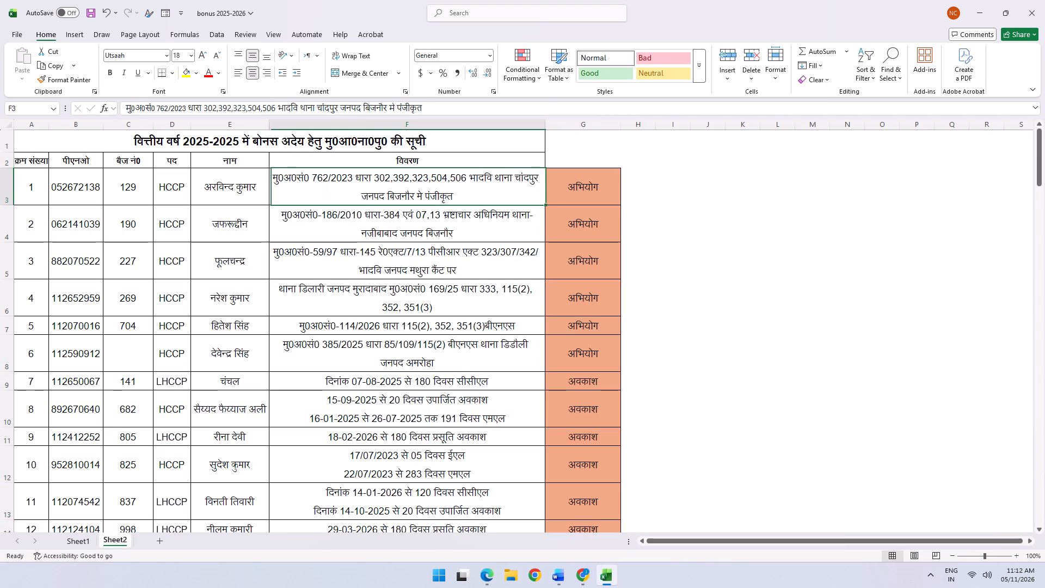
text(Dy)
key(BackSpace)
key(BackSpace)
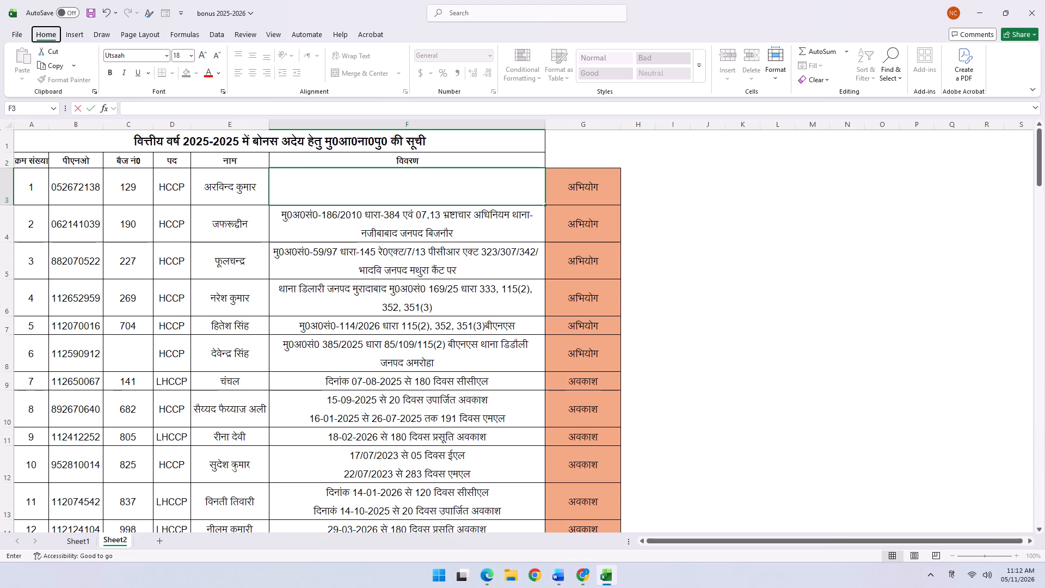
key(Escape)
text(अभि)
text(ोियोंग)
key(space)
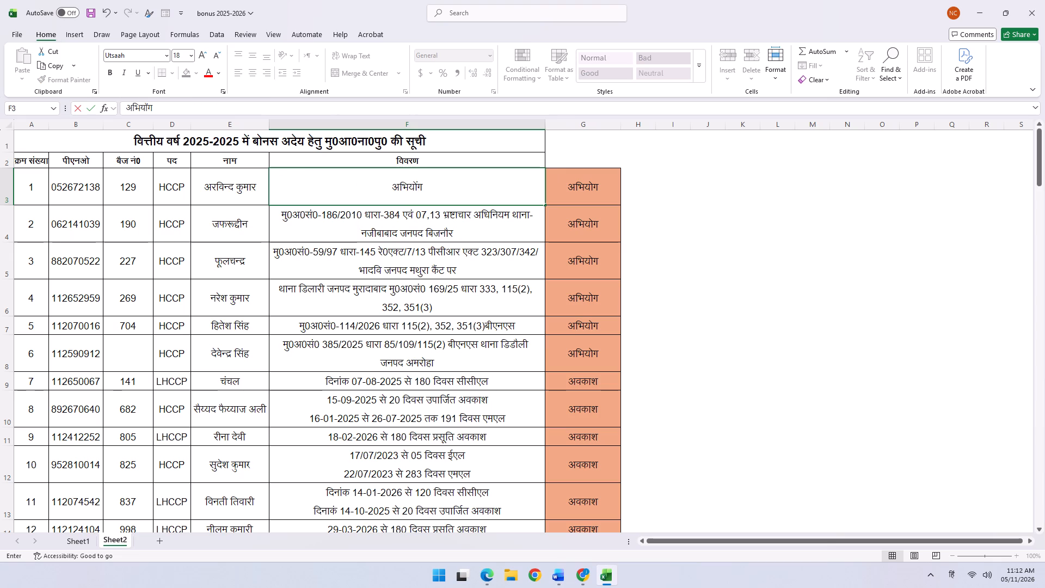
key(BackSpace)
key(BackSpace)
key(BackSpace)
key(space)
key(BackSpace)
text(ग पंजीकृ-)
key(BackSpace)
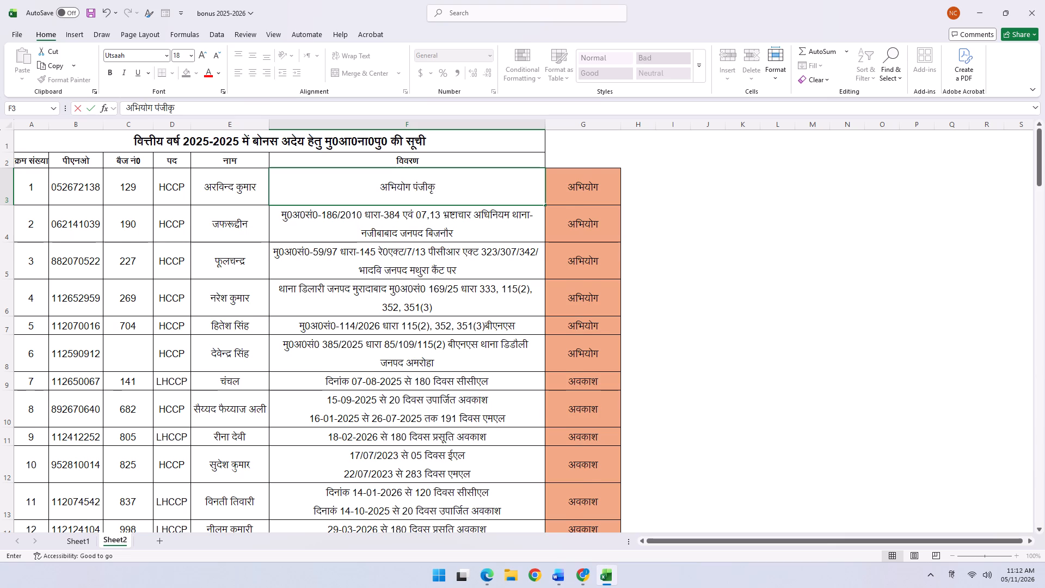
key(Return)
Fill "अभियोग पंजीकृत" down the विवरण column through serial number 6 (F3 to F8).
key(Up)
key(shift+Down)
key(shift+Down)
key(shift+Down)
key(shift+Down)
key(shift+Down)
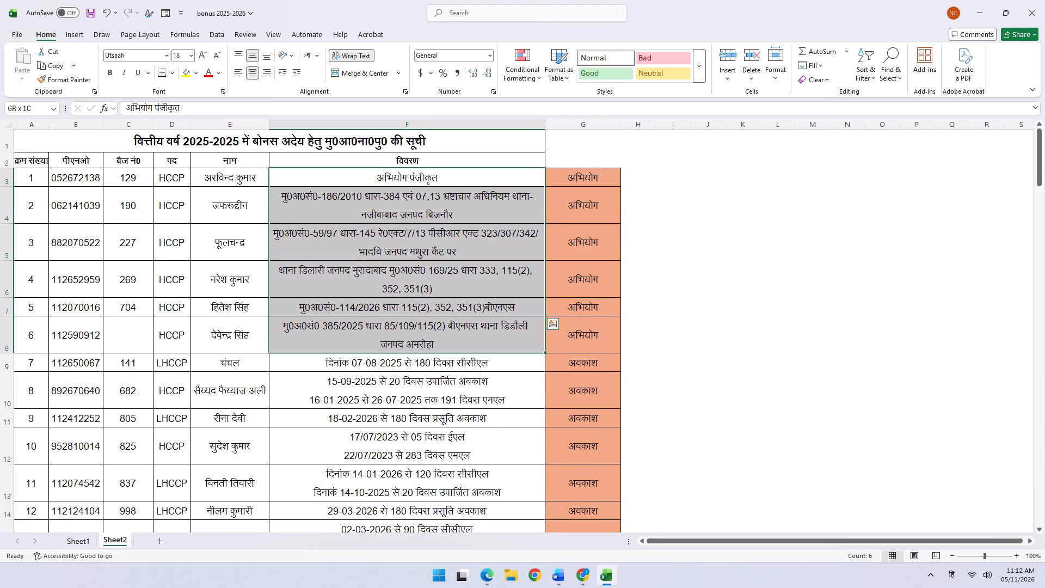
key(ctrl+d)
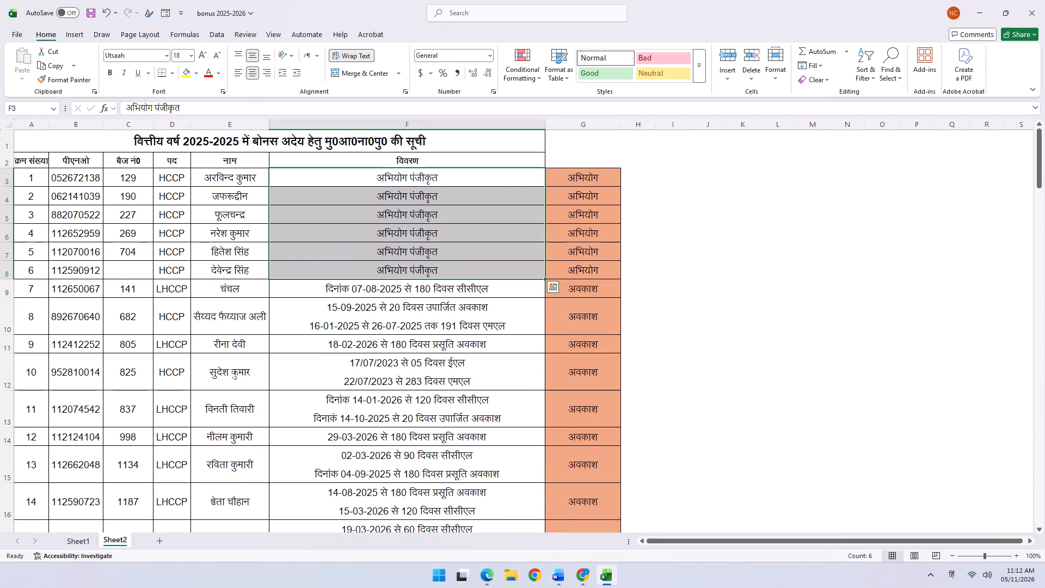
Move all "चरित्र पंजिका अप्राप्त" rows, serial numbers 17 to 35, to the end of the list below serial number 96.
scroll(285, 364, down, 10)
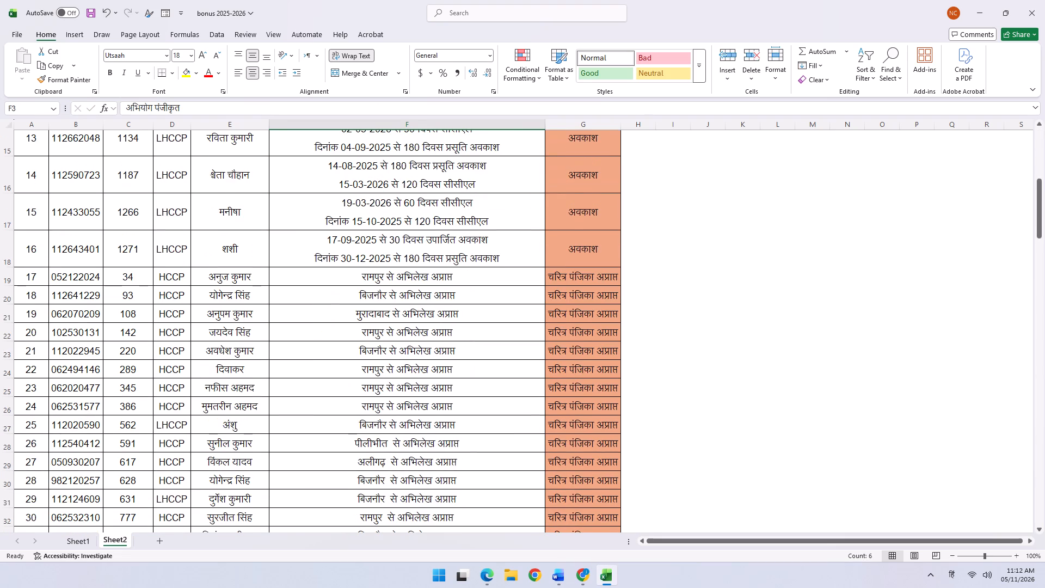
scroll(310, 377, up, 1)
drag(7, 313, 9, 405)
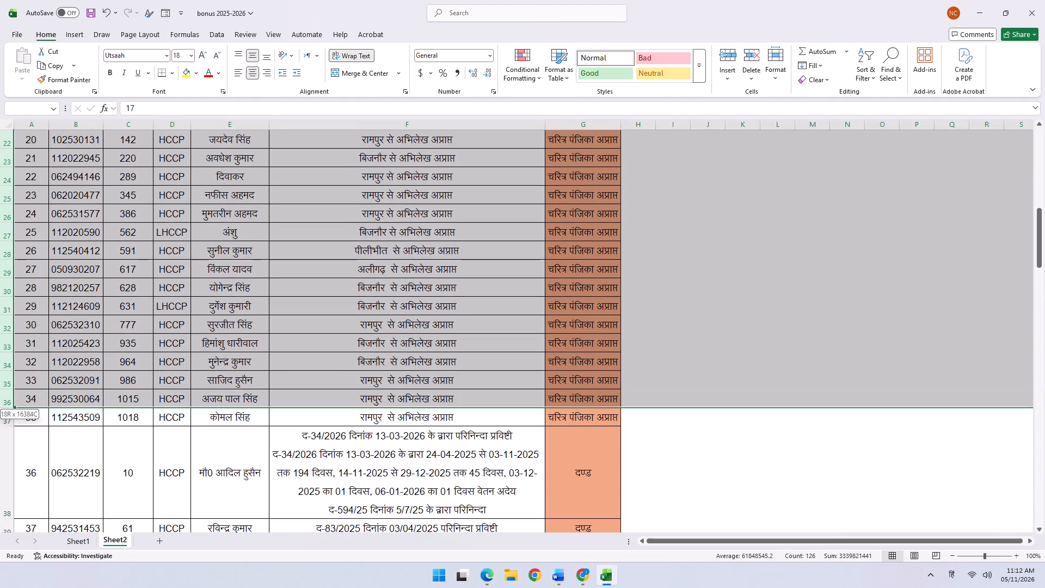
drag(9, 405, 8, 417)
key(ctrl+x)
scroll(40, 419, down, 4)
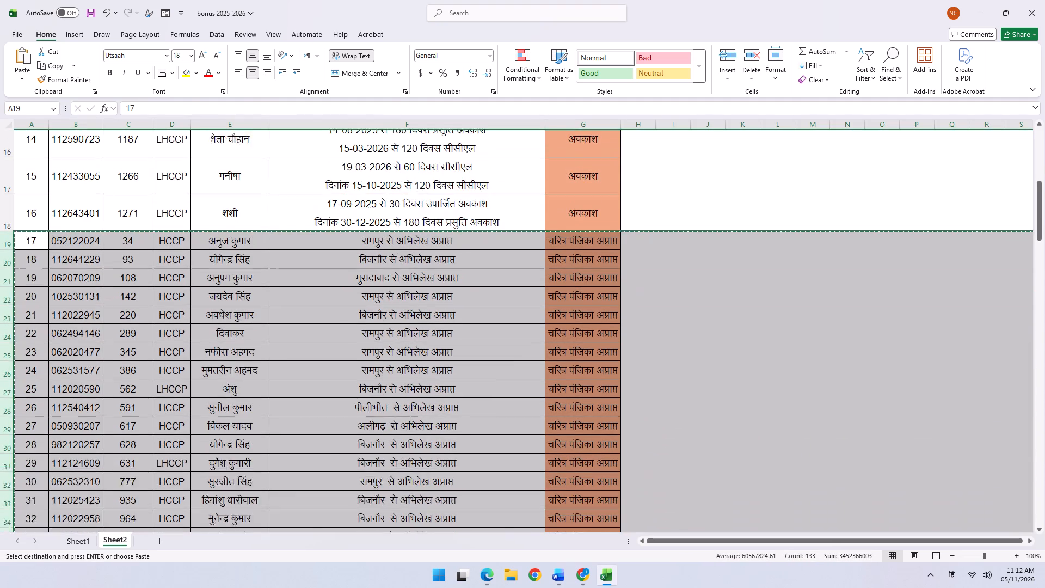
scroll(39, 422, down, 4)
click(29, 424)
key(ctrl+shift+Down)
scroll(56, 432, down, 1)
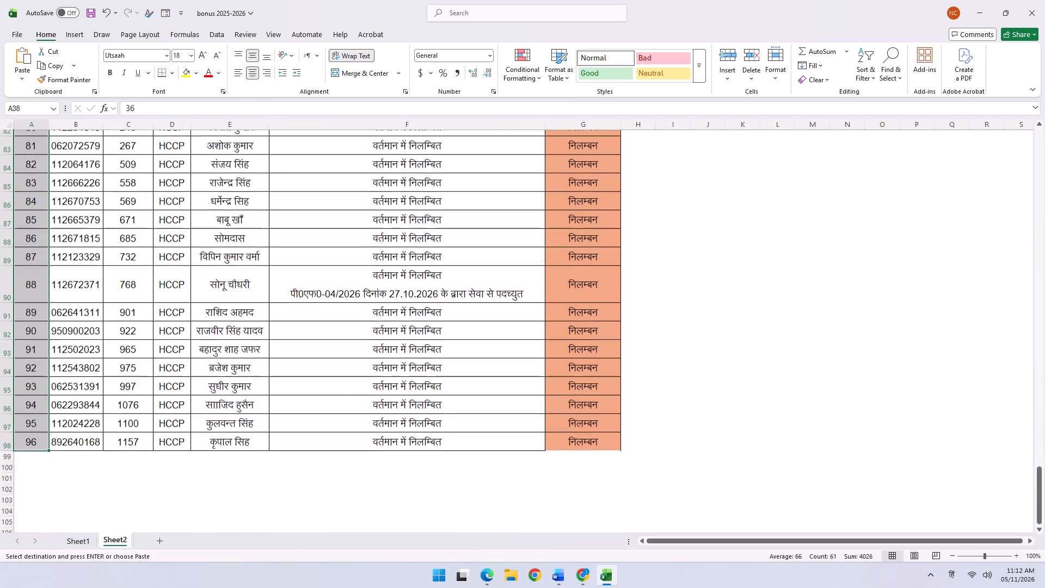
click(1, 452)
key(ctrl+v)
Delete the 19 empty rows between serial numbers 16 and 36 so the दण्ड records follow the अवकाश records.
scroll(321, 485, down, 5)
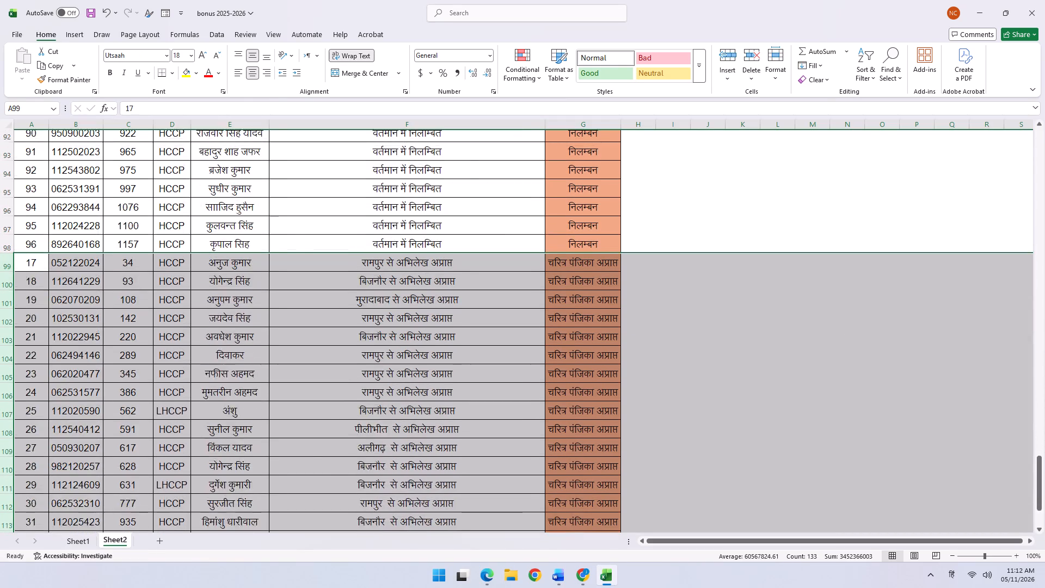
scroll(329, 487, down, 4)
scroll(328, 487, up, 10)
scroll(327, 486, down, 1)
scroll(327, 486, up, 9)
scroll(327, 486, down, 1)
scroll(327, 486, up, 4)
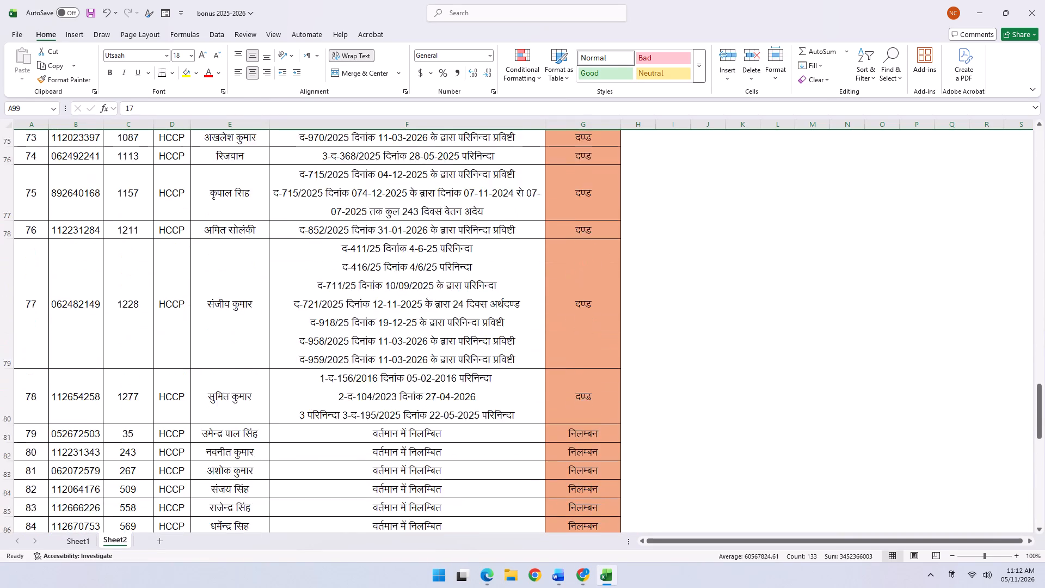
scroll(327, 486, up, 9)
scroll(325, 485, down, 1)
scroll(325, 485, up, 5)
scroll(325, 484, down, 1)
scroll(325, 484, up, 13)
scroll(323, 482, down, 1)
scroll(323, 482, up, 12)
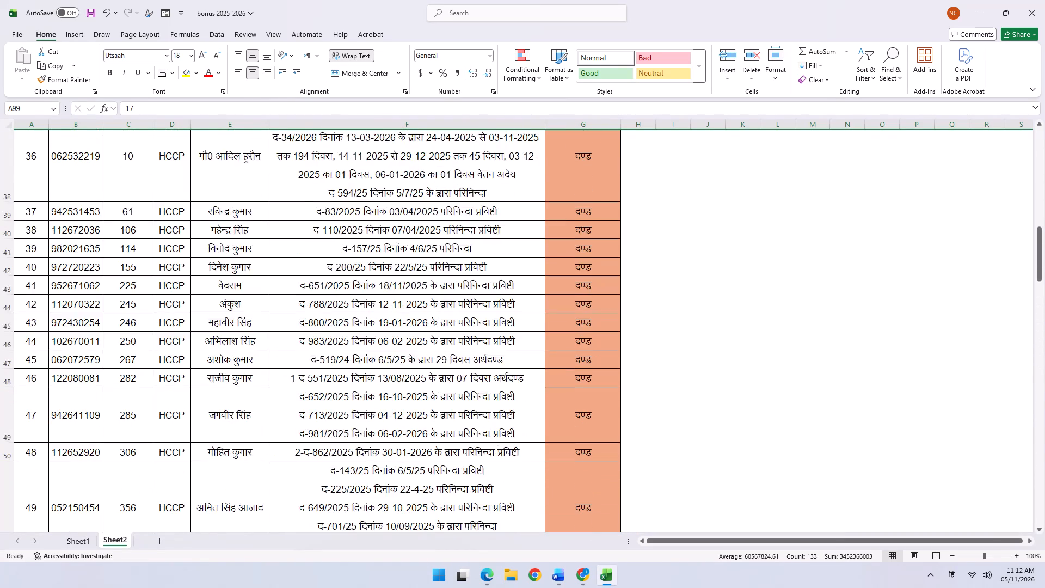
scroll(321, 480, up, 7)
scroll(321, 480, down, 1)
scroll(321, 480, up, 1)
scroll(321, 480, down, 1)
scroll(321, 480, up, 5)
drag(0, 402, 0, 522)
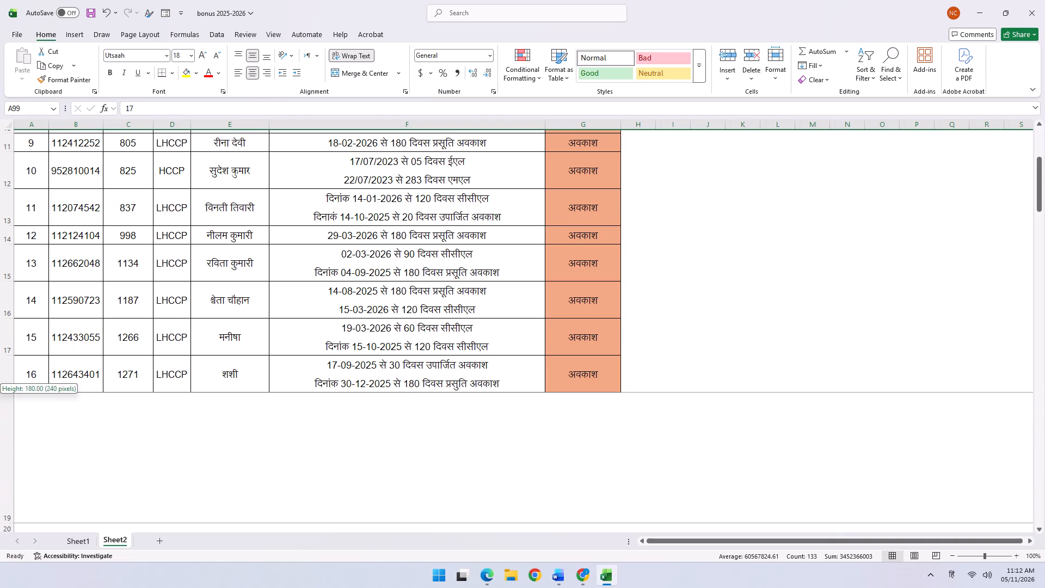
drag(0, 522, 0, 394)
scroll(61, 436, down, 1)
click(7, 366)
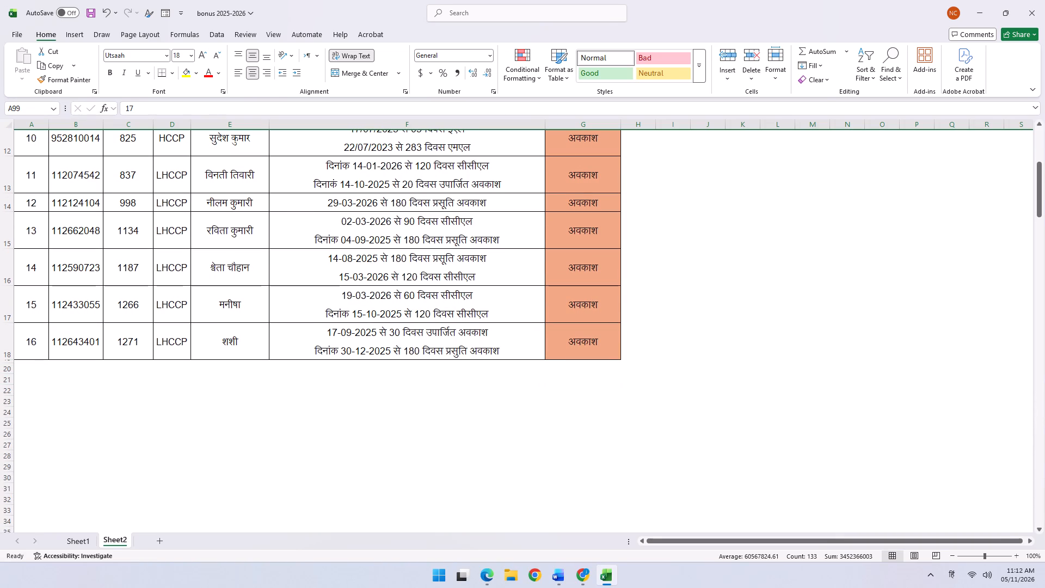
click(5, 361)
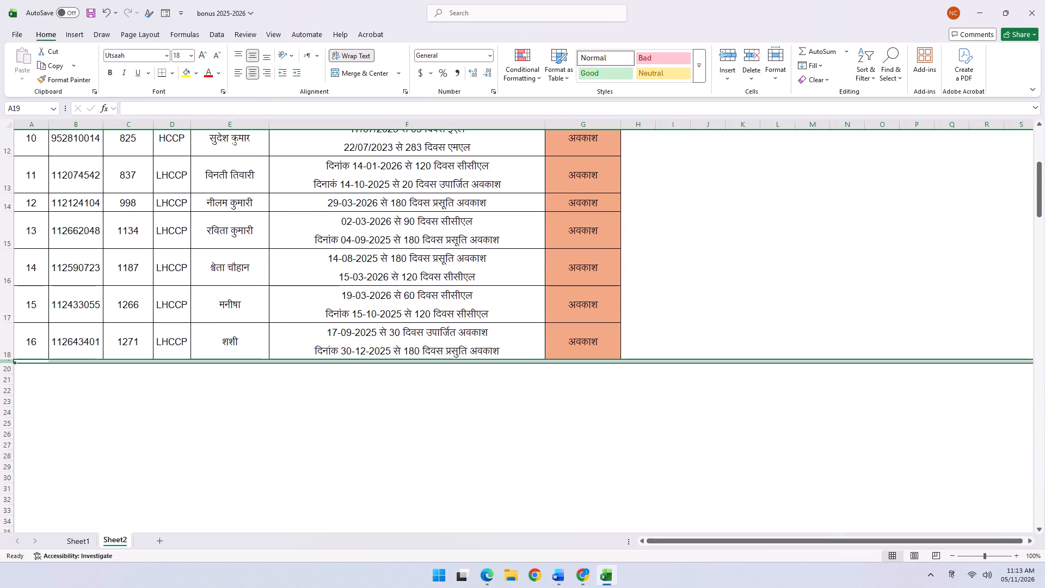
key(ctrl+minus)
key(ctrl+minus)
key(ctrl+minus)
key(ctrl+minus)
key(ctrl+minus)
key(ctrl+minus)
key(ctrl+minus)
key(ctrl+minus)
key(ctrl+minus)
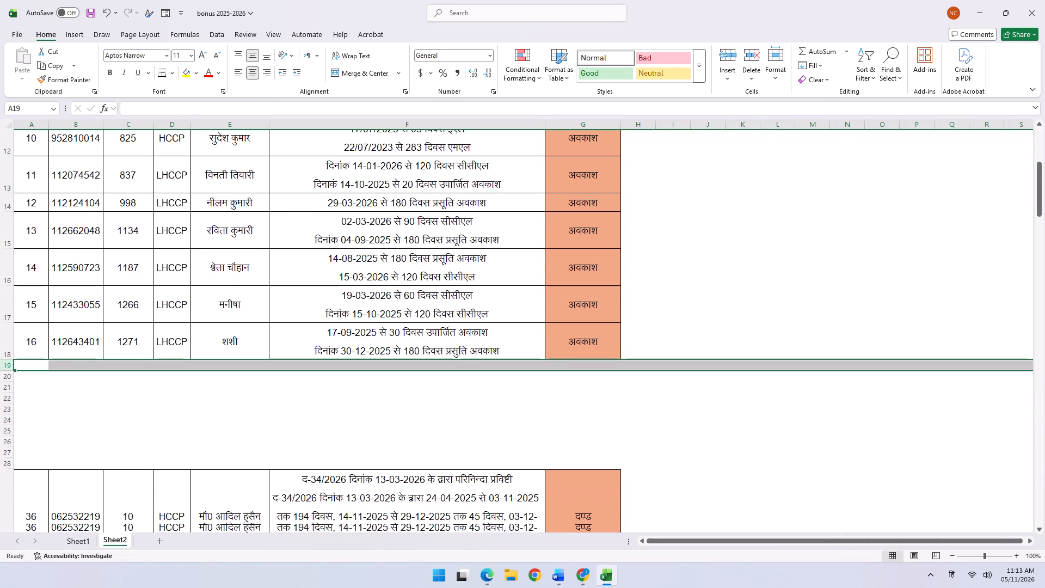
key(ctrl+minus)
key(ctrl+minus)
key(ctrl+minus)
key(ctrl+minus)
key(ctrl+minus)
key(ctrl+minus)
key(ctrl+minus)
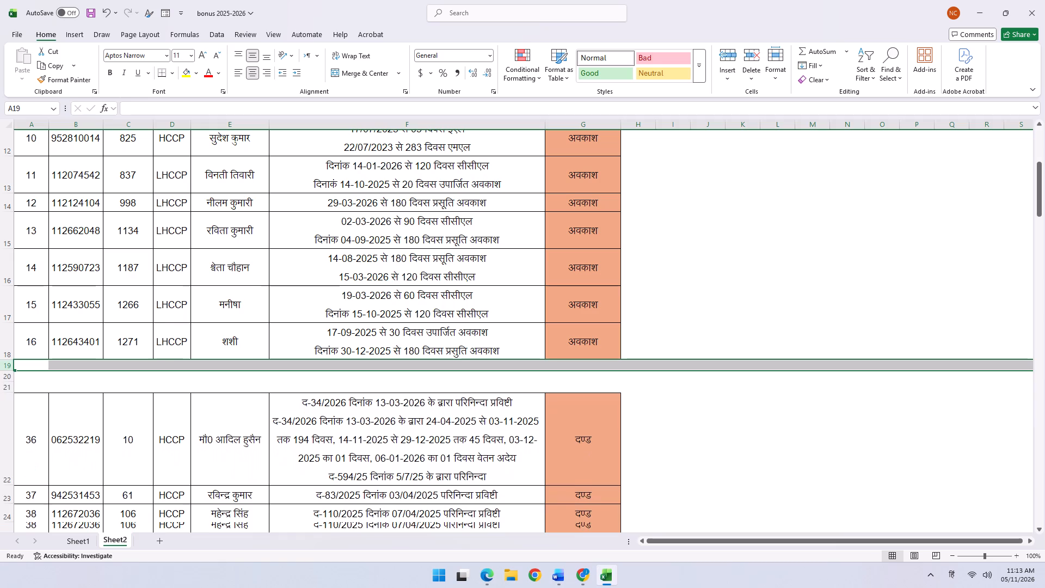
key(ctrl+minus)
key(ctrl+minus)
key(ctrl+minus)
Review the whole regrouped Sheet2 list, checking the order of the अभियोग, अवकाश, दण्ड, निलम्बन and चरित्र पंजिका अप्राप्त records.
scroll(333, 374, up, 2)
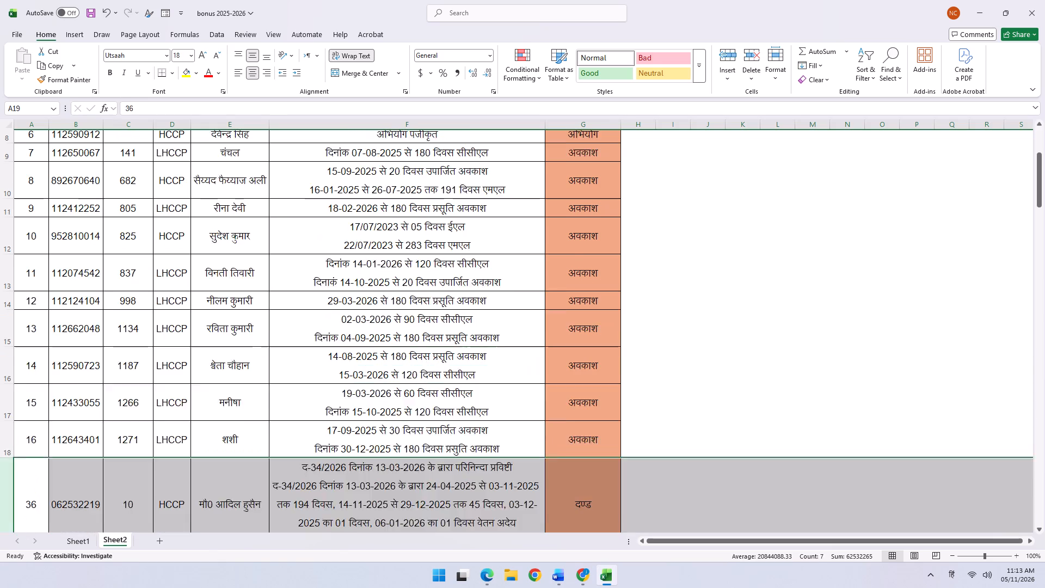
scroll(334, 374, up, 2)
scroll(334, 375, down, 1)
scroll(334, 375, up, 3)
scroll(497, 333, up, 10)
click(579, 152)
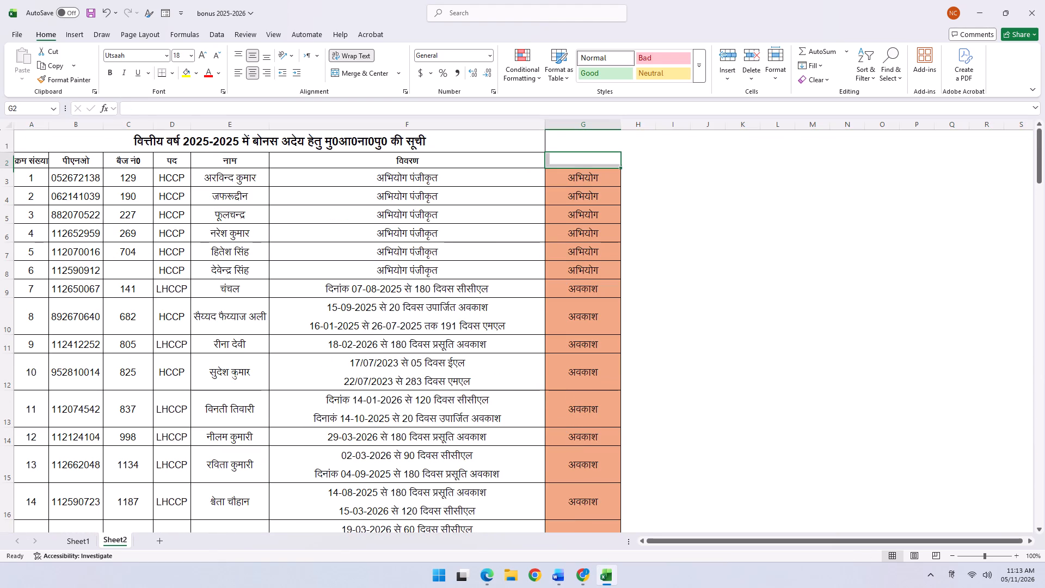
scroll(499, 229, down, 14)
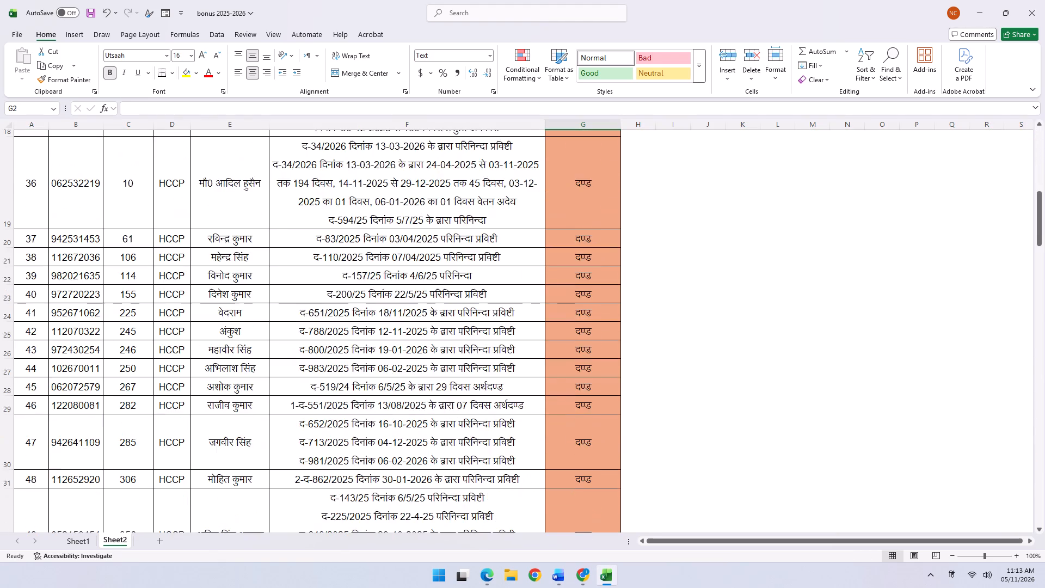
scroll(452, 313, down, 14)
scroll(437, 360, down, 13)
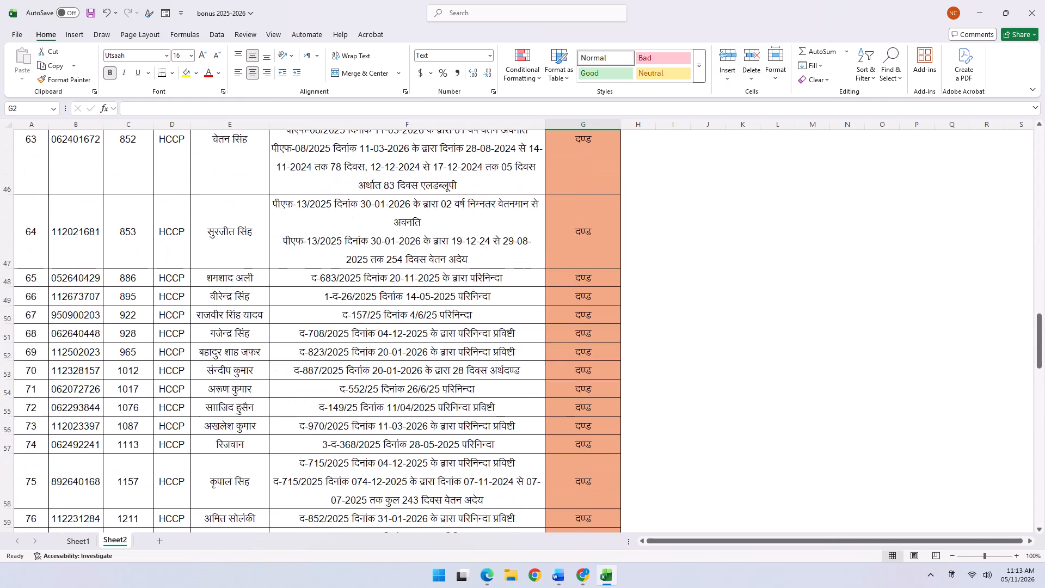
scroll(453, 353, down, 14)
scroll(456, 351, up, 1)
scroll(456, 351, down, 3)
scroll(456, 351, up, 1)
scroll(456, 351, down, 9)
scroll(457, 357, up, 3)
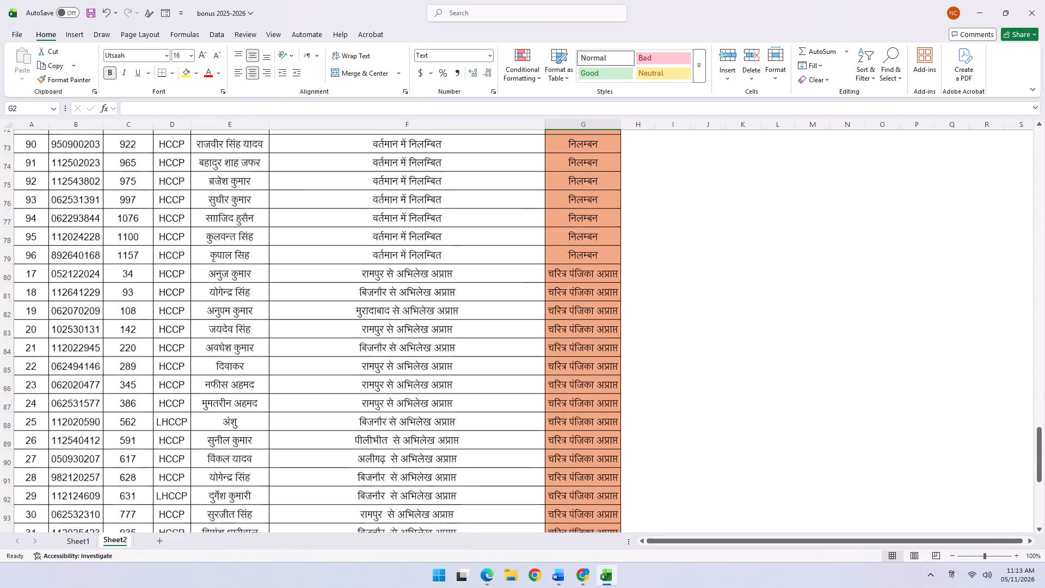
scroll(457, 357, down, 12)
scroll(455, 355, up, 14)
scroll(460, 355, down, 1)
scroll(460, 355, up, 5)
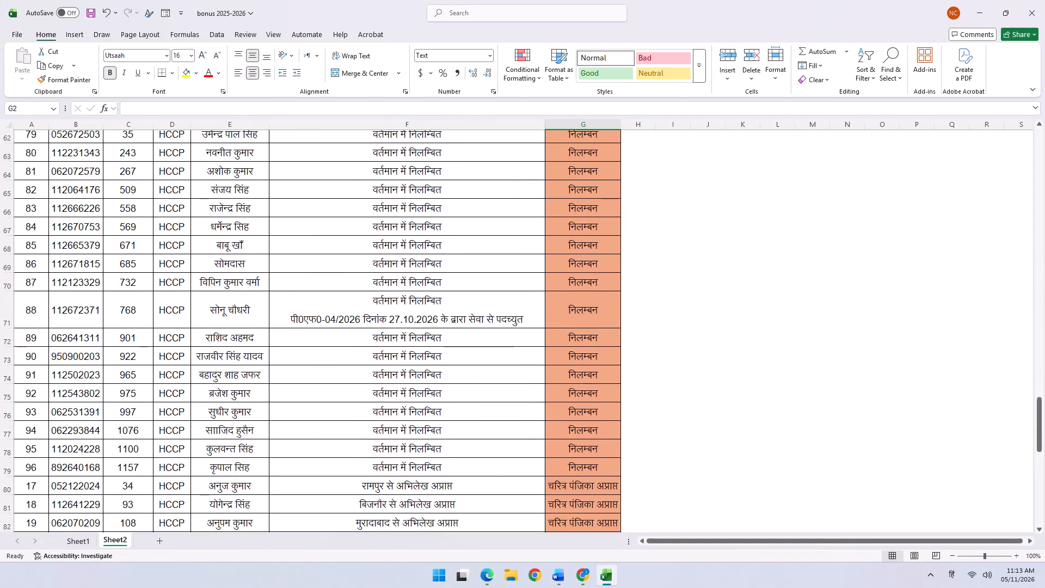
scroll(460, 355, up, 17)
scroll(460, 355, down, 1)
scroll(460, 355, up, 5)
scroll(460, 355, down, 1)
scroll(460, 355, up, 1)
scroll(459, 355, down, 1)
scroll(459, 355, up, 1)
scroll(459, 355, down, 1)
scroll(459, 355, up, 1)
scroll(459, 355, down, 1)
scroll(459, 355, up, 6)
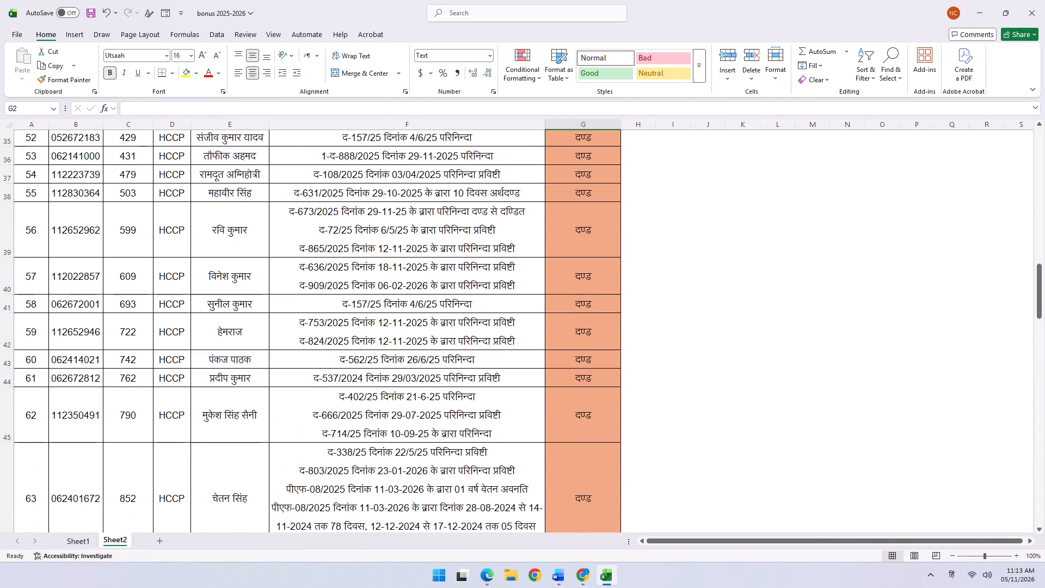
scroll(457, 354, up, 2)
scroll(457, 354, down, 1)
scroll(457, 354, up, 20)
scroll(457, 354, up, 2)
scroll(446, 350, down, 4)
scroll(492, 400, up, 1)
scroll(511, 377, down, 7)
scroll(650, 429, up, 1)
scroll(648, 431, down, 7)
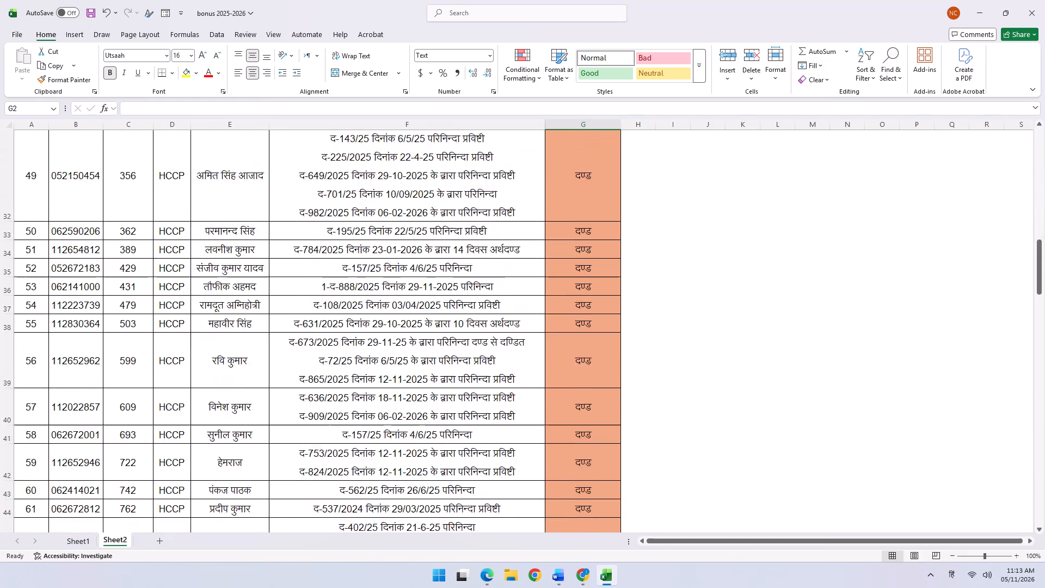
scroll(624, 477, down, 7)
scroll(585, 490, up, 1)
scroll(583, 491, down, 20)
scroll(583, 491, down, 11)
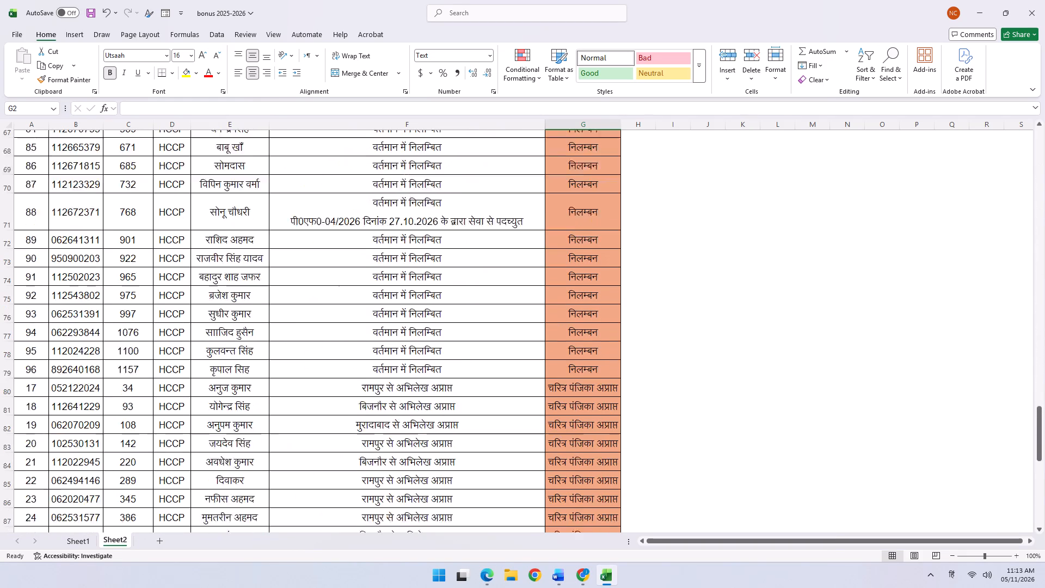
Draw a text box in the empty area below the last record, spanning about rows 102 to 109 across columns F and G.
scroll(568, 500, down, 14)
click(540, 353)
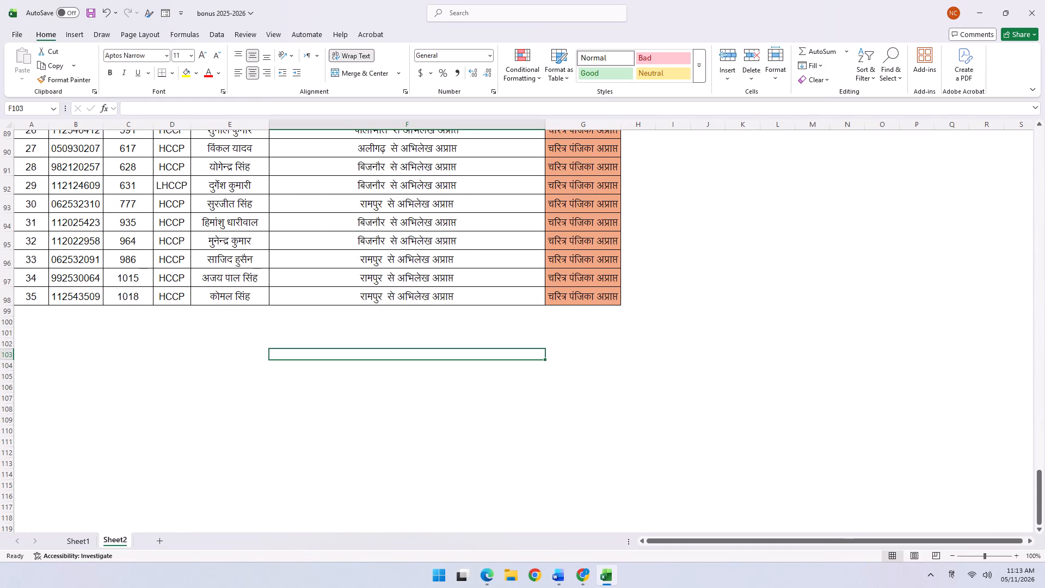
click(79, 33)
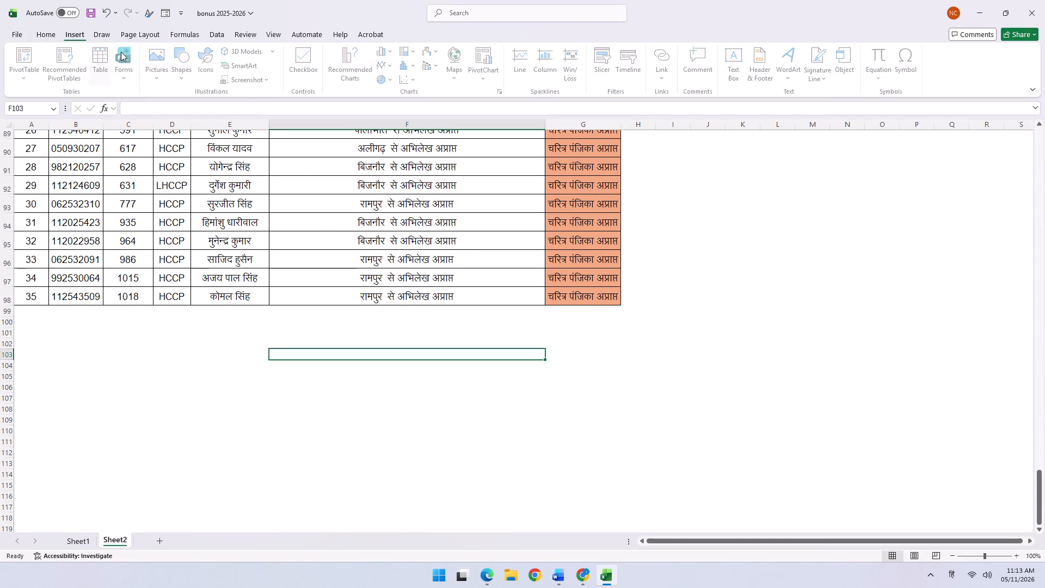
click(183, 78)
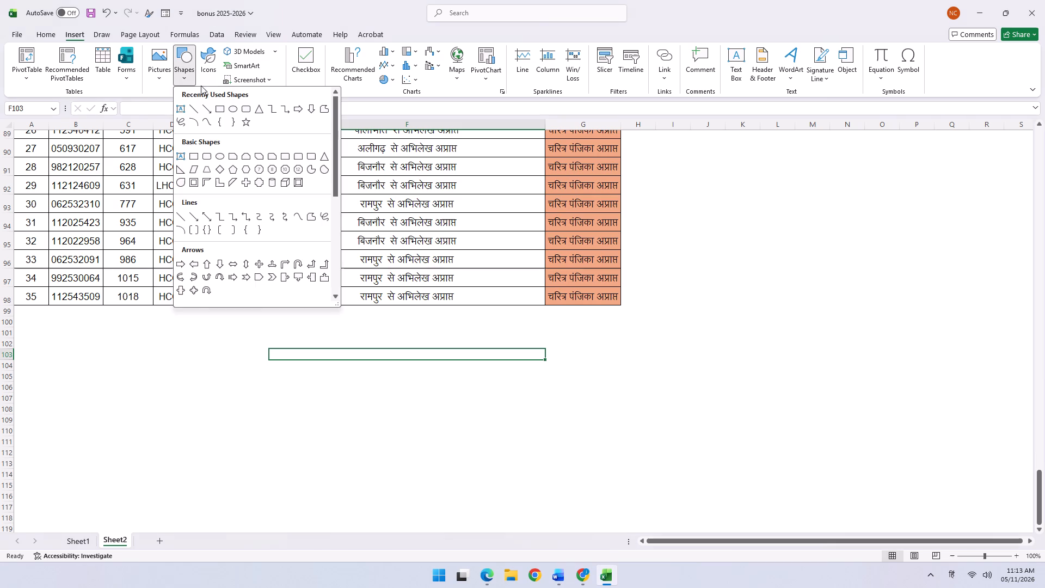
click(179, 108)
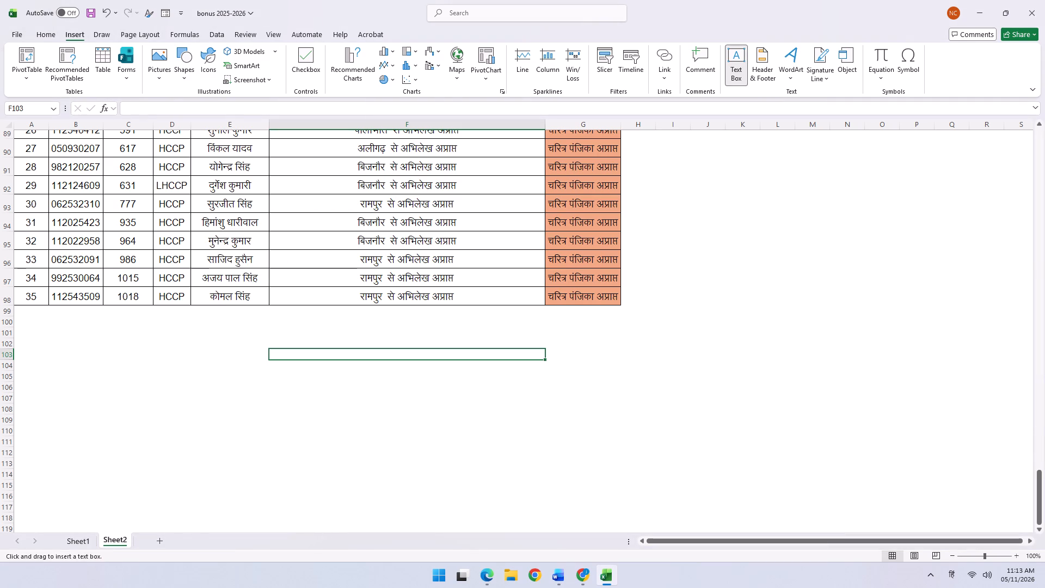
drag(470, 337, 633, 418)
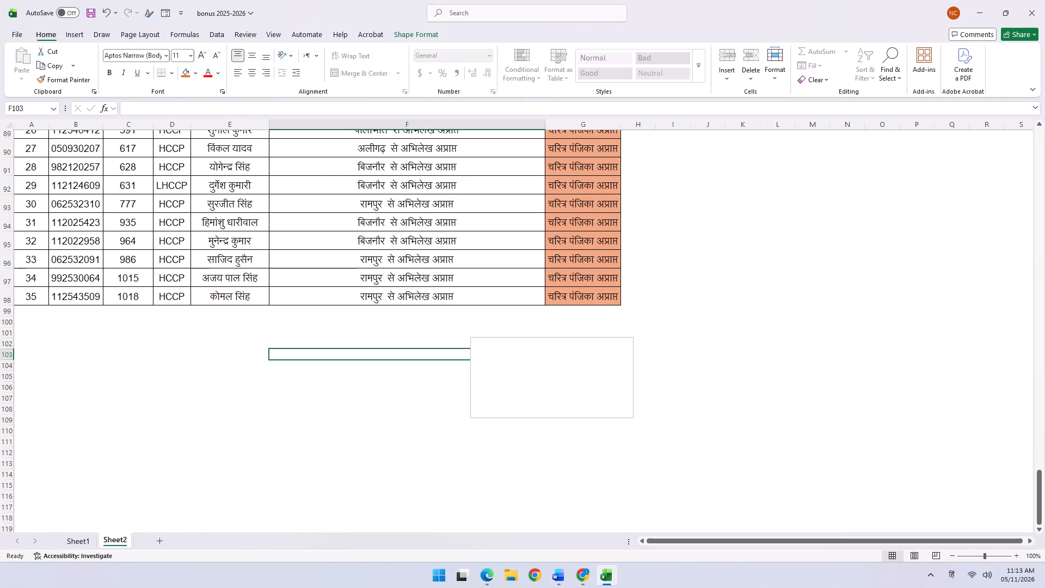
Enter the signature block in the text box on three lines: "प्रधान लिपिक", "पुलिस कार्यालय" and "जनपद बरेली।".
click(543, 365)
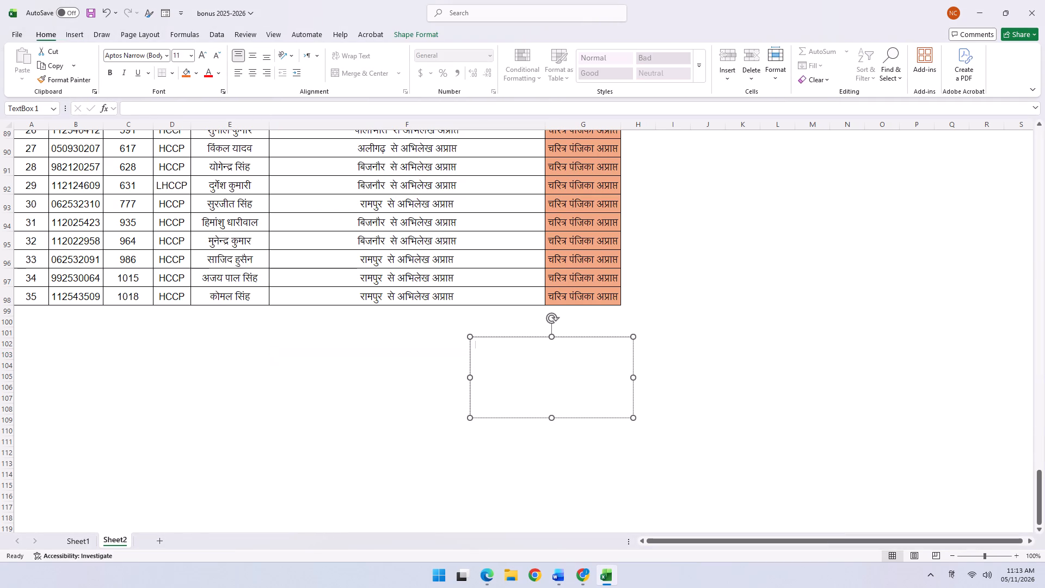
text(प्रधान लिपिक)
key(Return)
text(जवनपद)
key(BackSpace)
key(BackSpace)
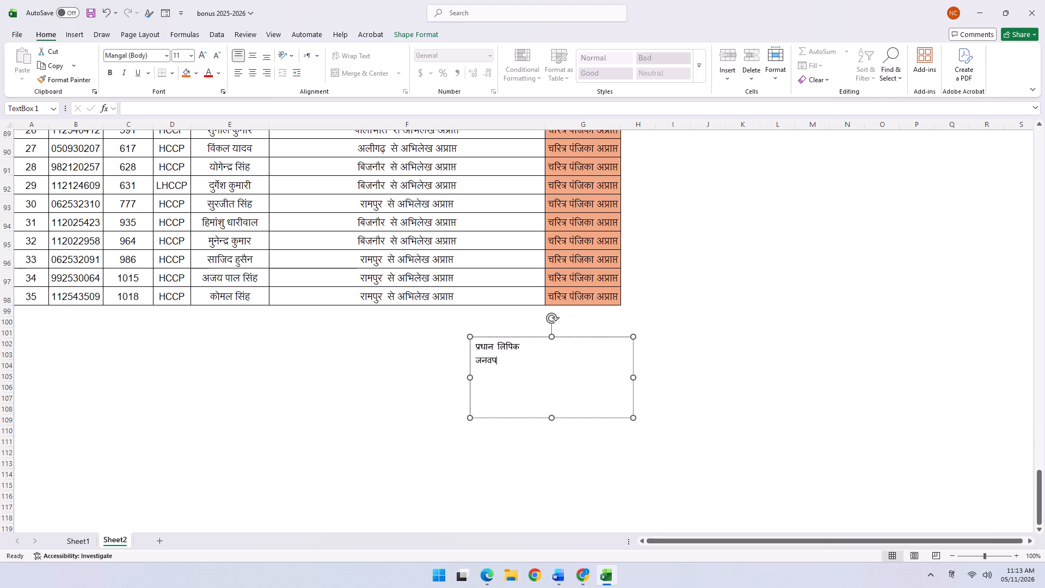
key(BackSpace)
key(BackSpace)
key(BackSpace)
key(BackSpace)
text(पुलिस कार्ायलय)
key(BackSpace)
key(BackSpace)
key(BackSpace)
text(ायलाय)
key(BackSpace)
key(BackSpace)
key(BackSpace)
text(ालय जनपद बरेली।)
key(Left)
key(Left)
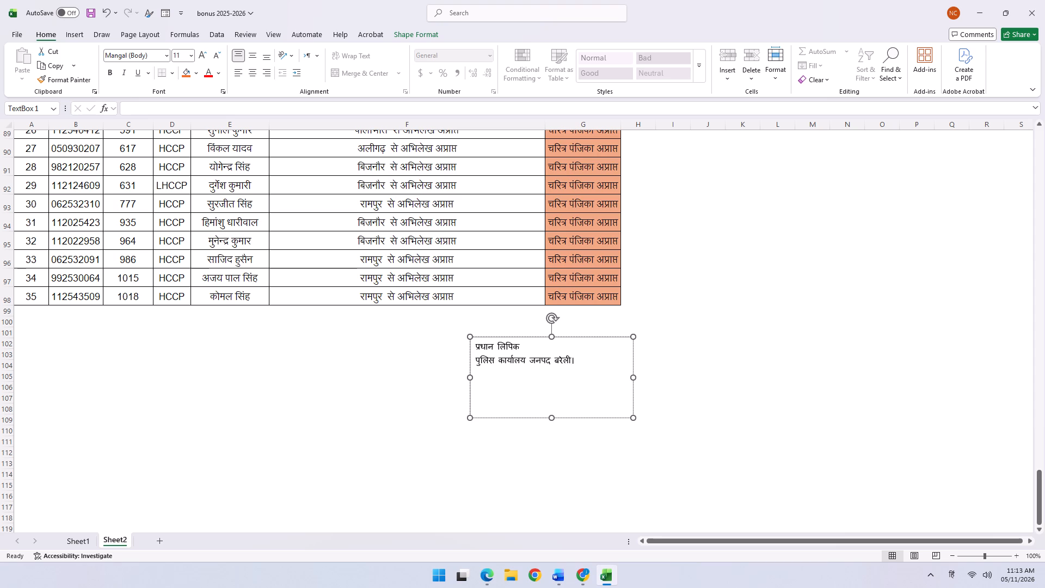
click(532, 362)
key(Return)
key(Return)
Centre all three lines of the signature block and set their font to Utsaah.
drag(526, 376, 497, 350)
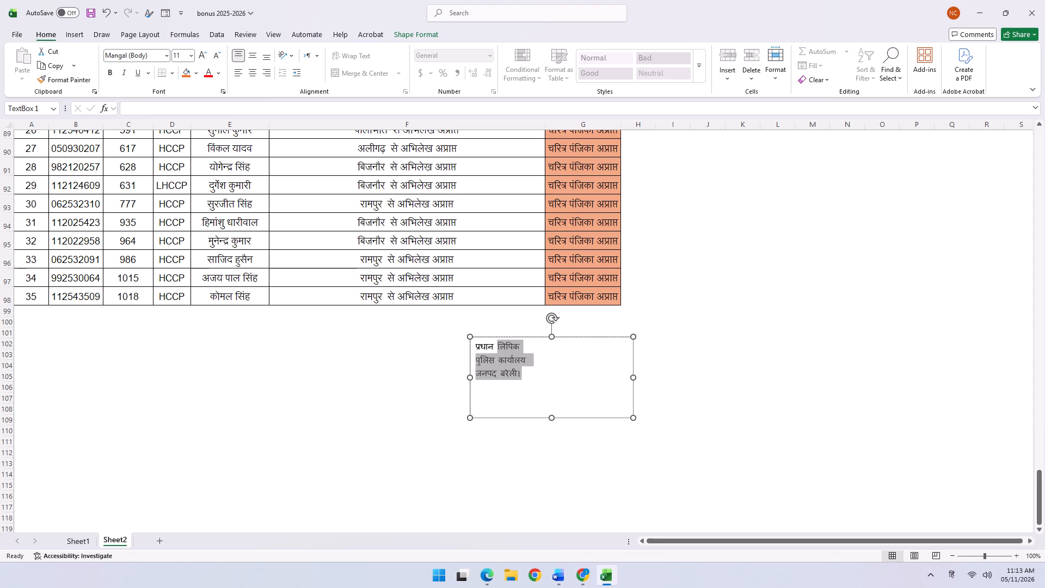
drag(497, 350, 478, 340)
click(253, 73)
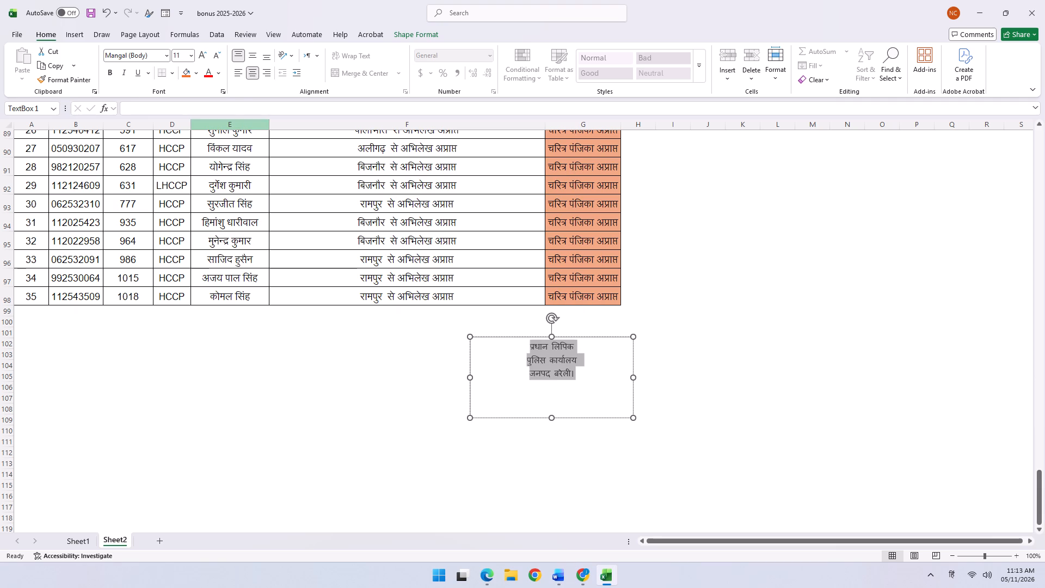
click(146, 53)
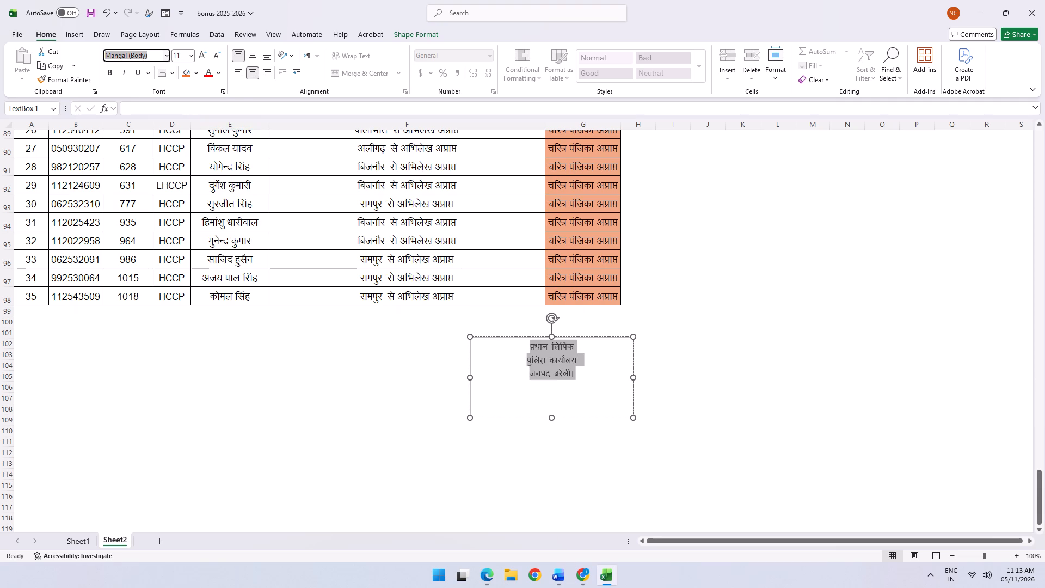
text(ut)
key(Return)
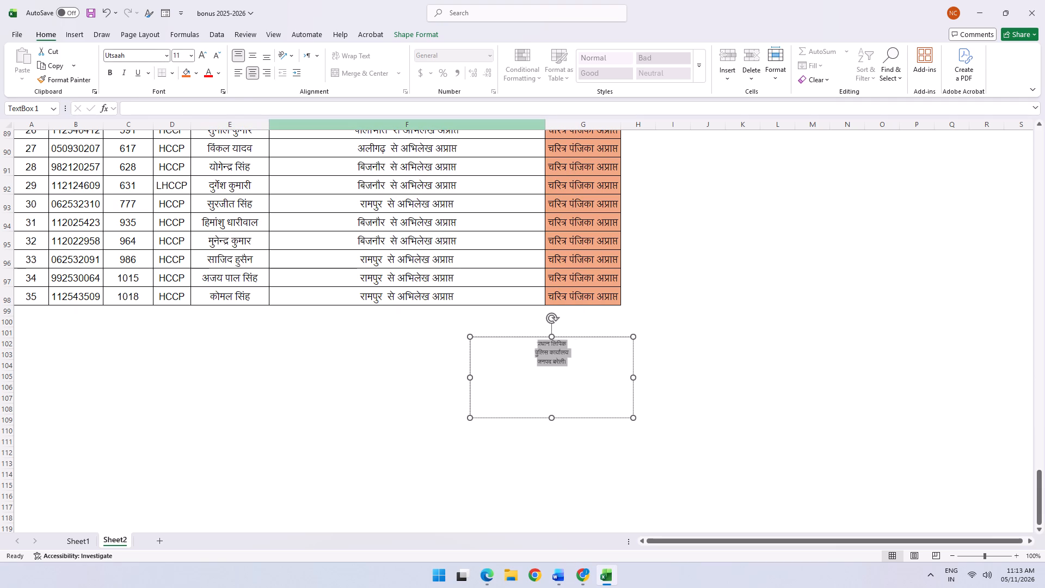
Increase the font size of the whole signature block to 20.
click(354, 278)
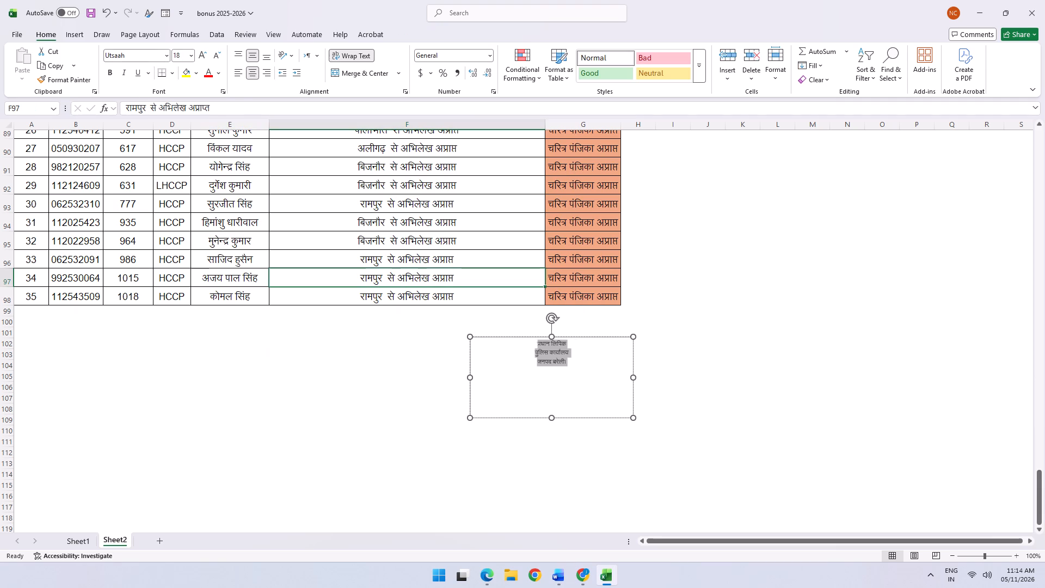
click(69, 82)
drag(574, 359, 575, 359)
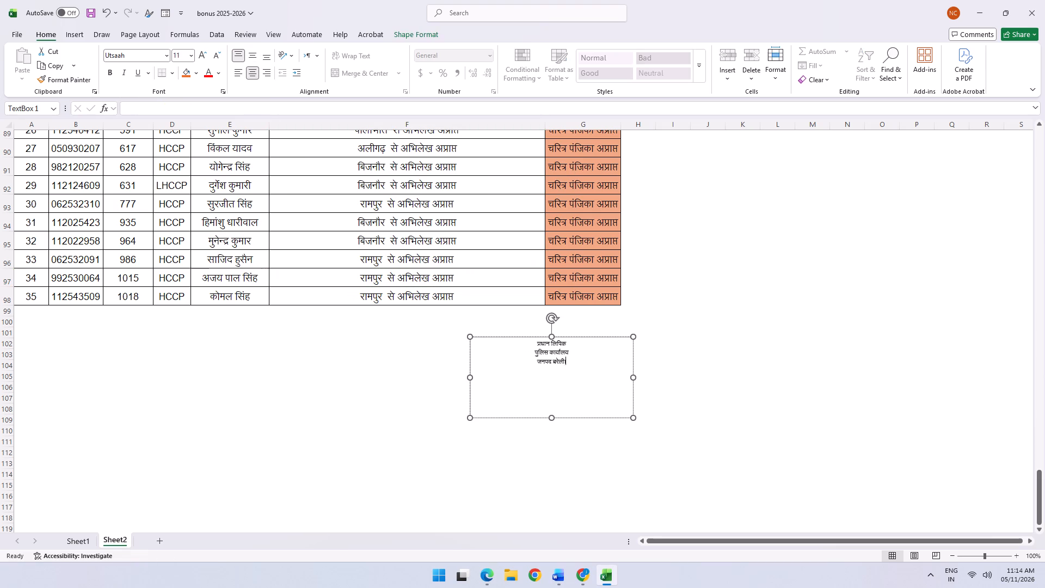
drag(575, 359, 532, 345)
triple_click(205, 56)
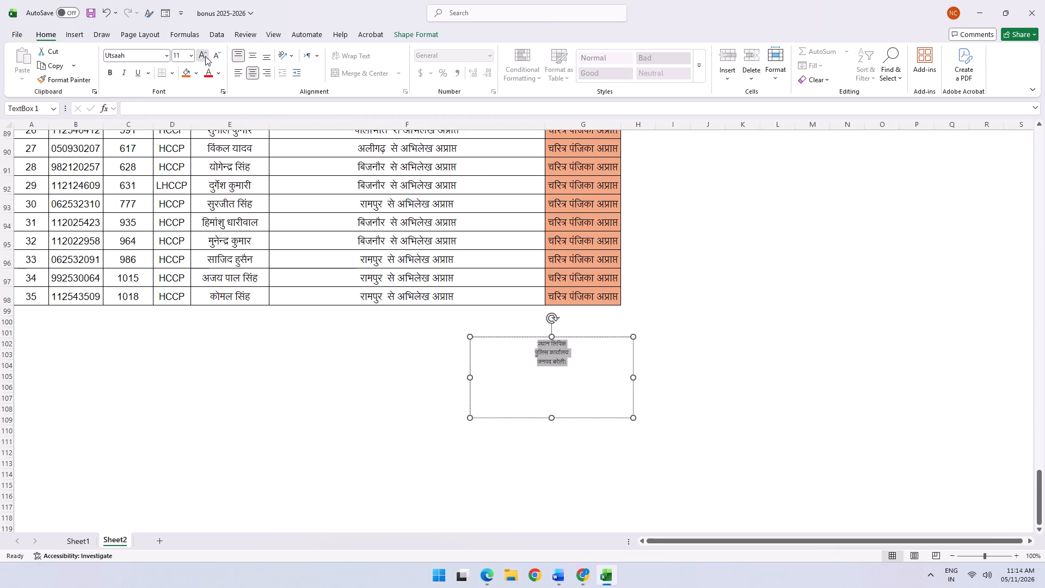
click(205, 56)
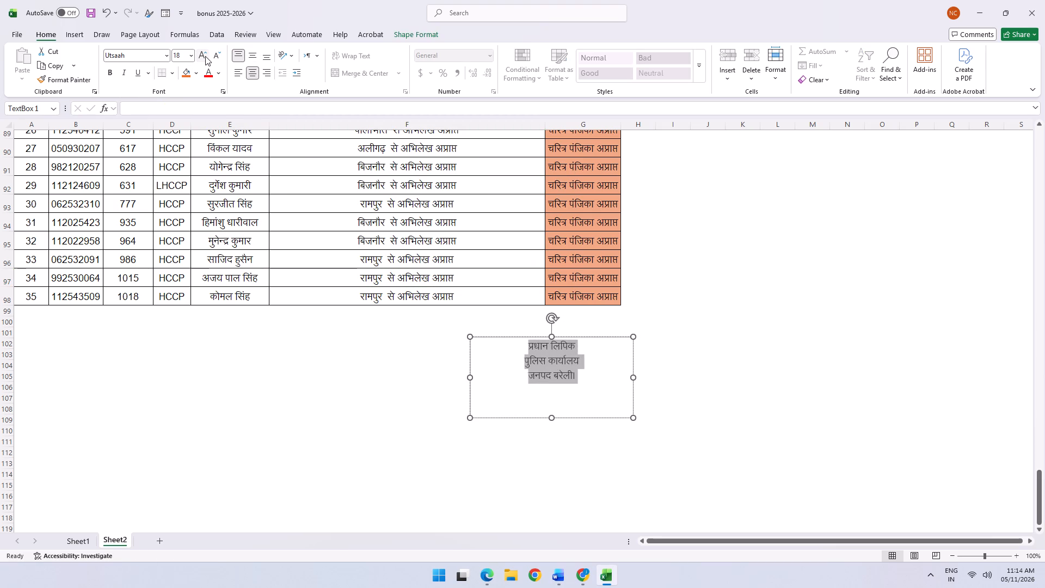
click(205, 56)
click(706, 379)
Insert three empty rows at row 101 to widen the gap between the list and the signature block.
click(3, 339)
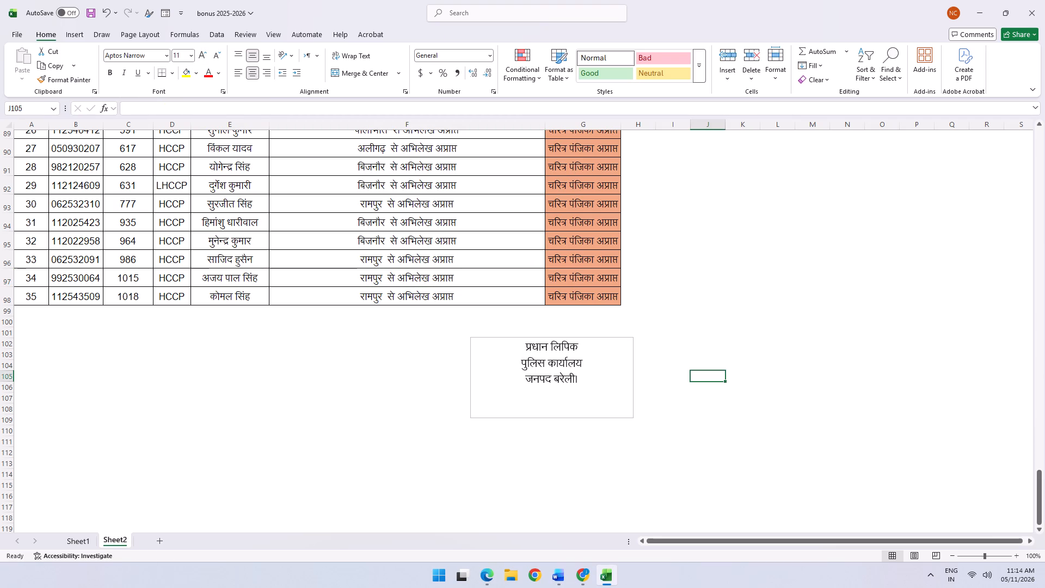
click(0, 332)
key(ctrl+plus)
key(ctrl+plus)
key(ctrl+plus)
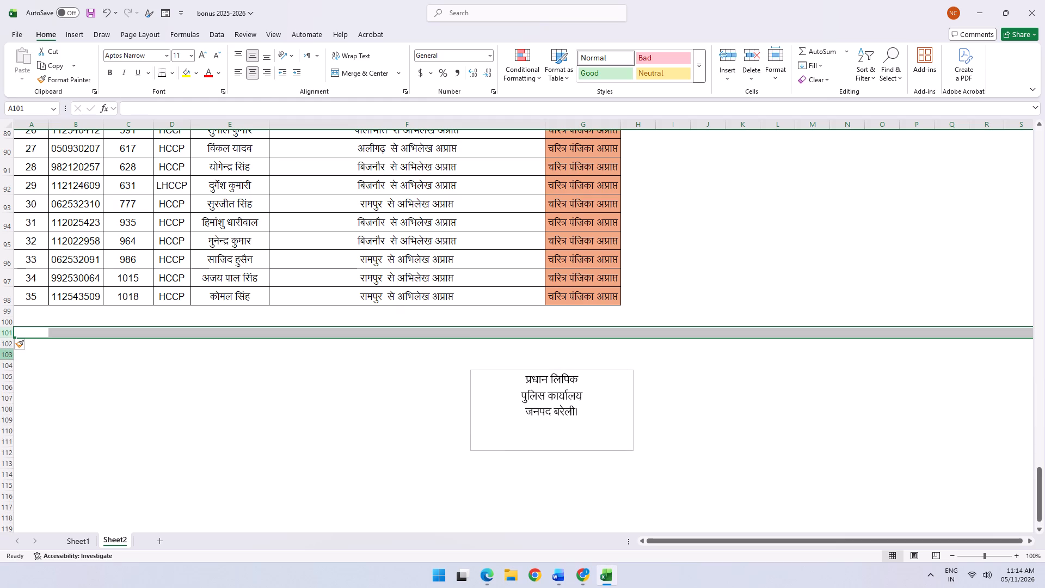
Format the signature text box with no fill and no outline.
click(496, 389)
click(469, 371)
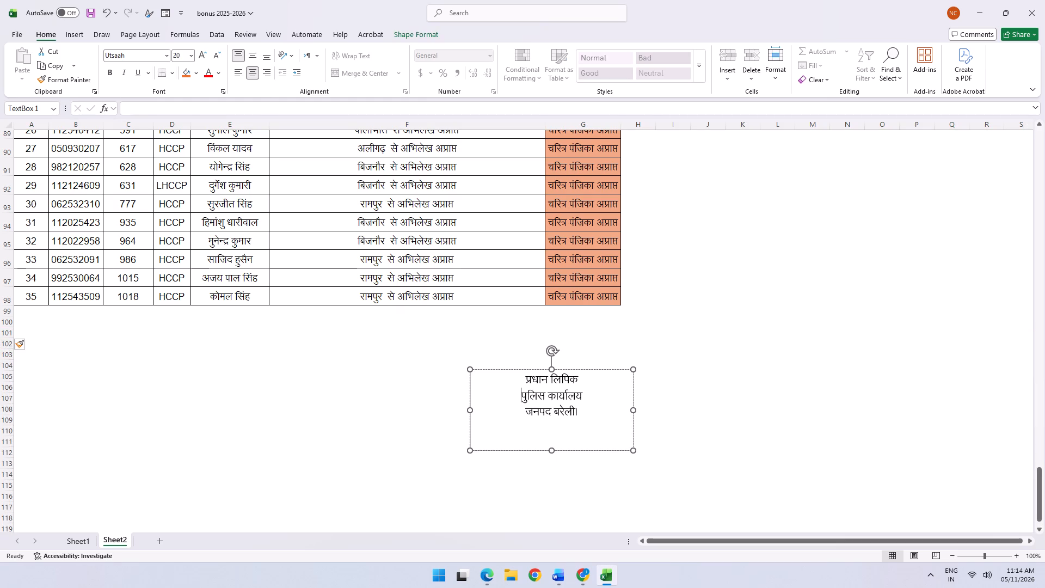
right_click(470, 374)
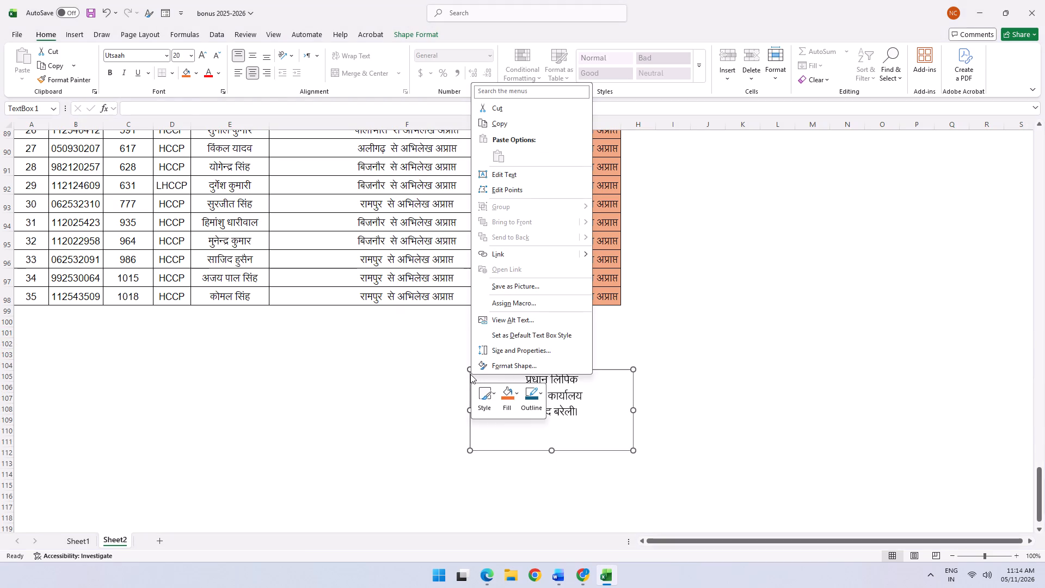
click(493, 368)
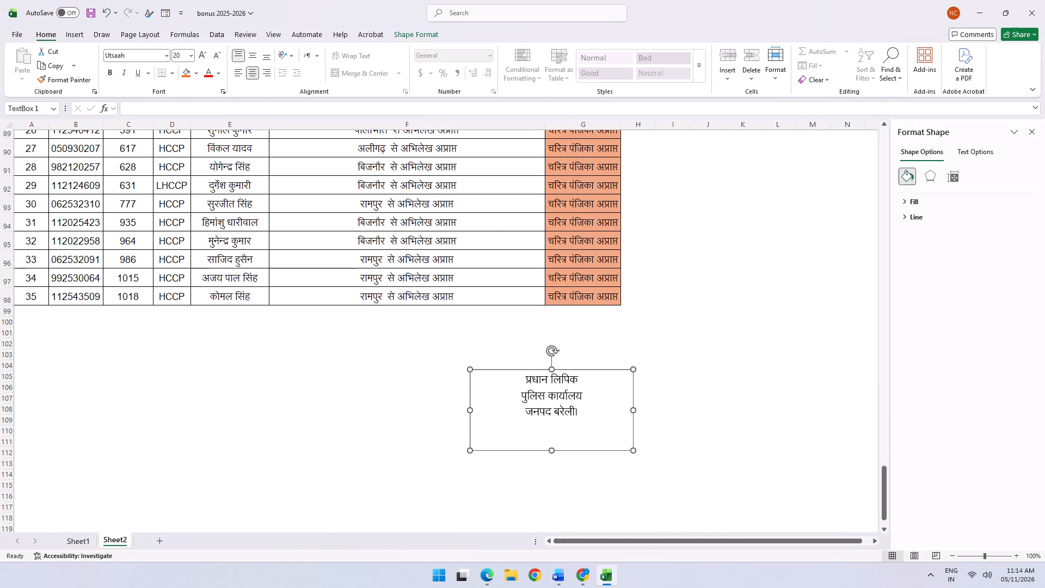
click(911, 205)
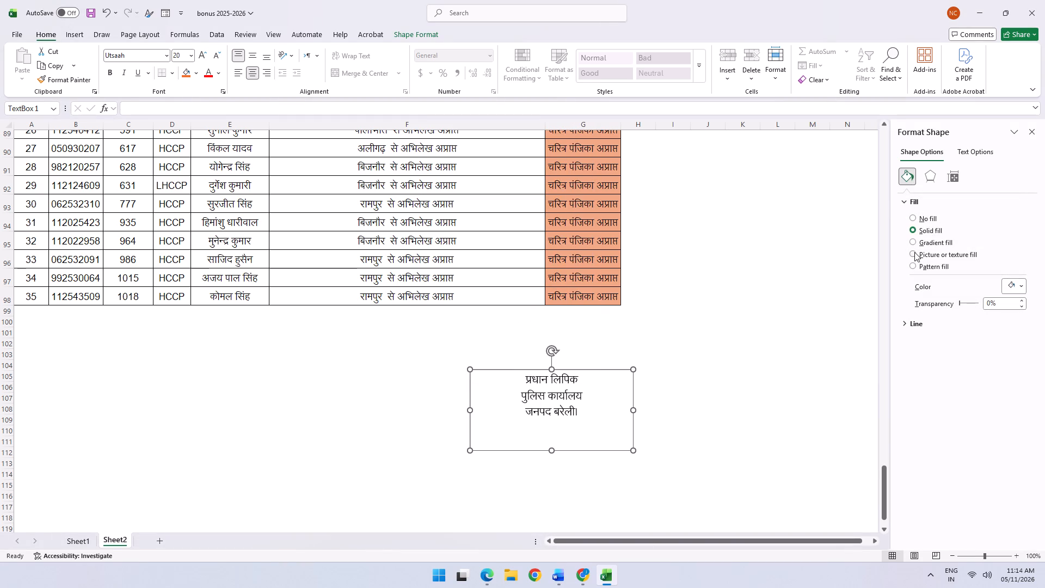
click(920, 218)
click(912, 287)
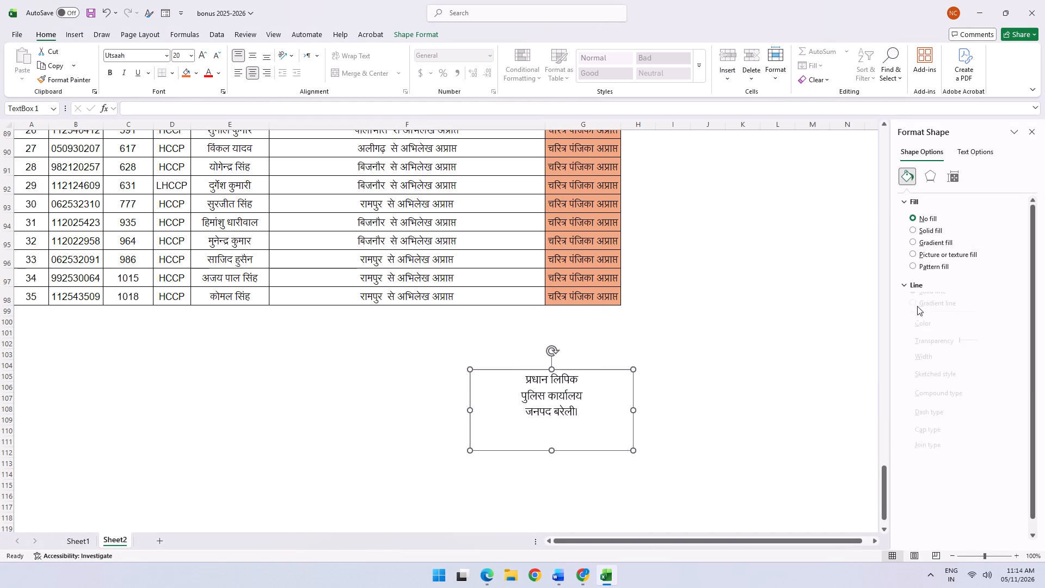
click(914, 299)
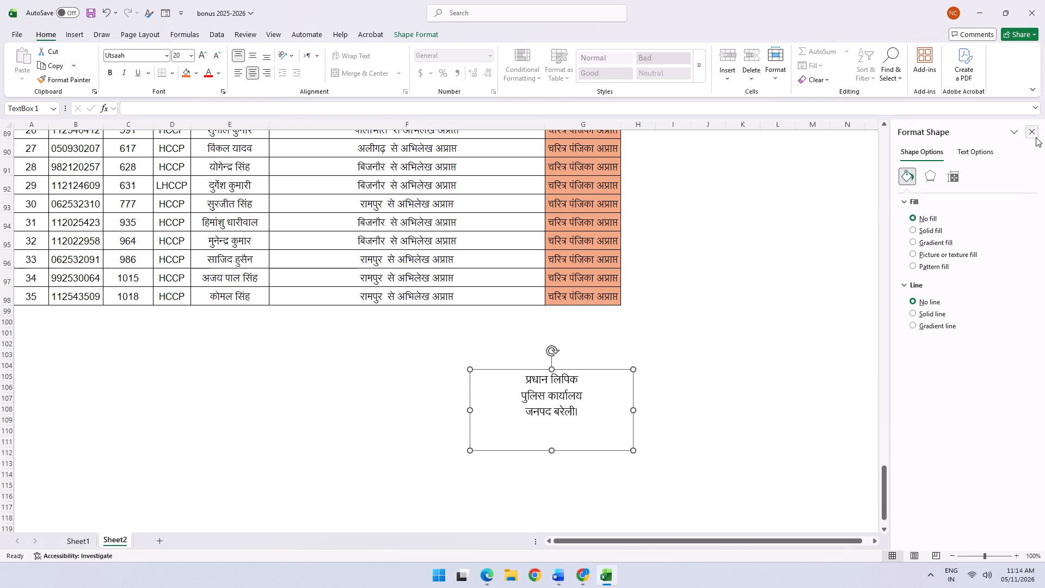
Delete the empty row 104 to bring the signature block closer to the list.
click(1036, 137)
click(744, 314)
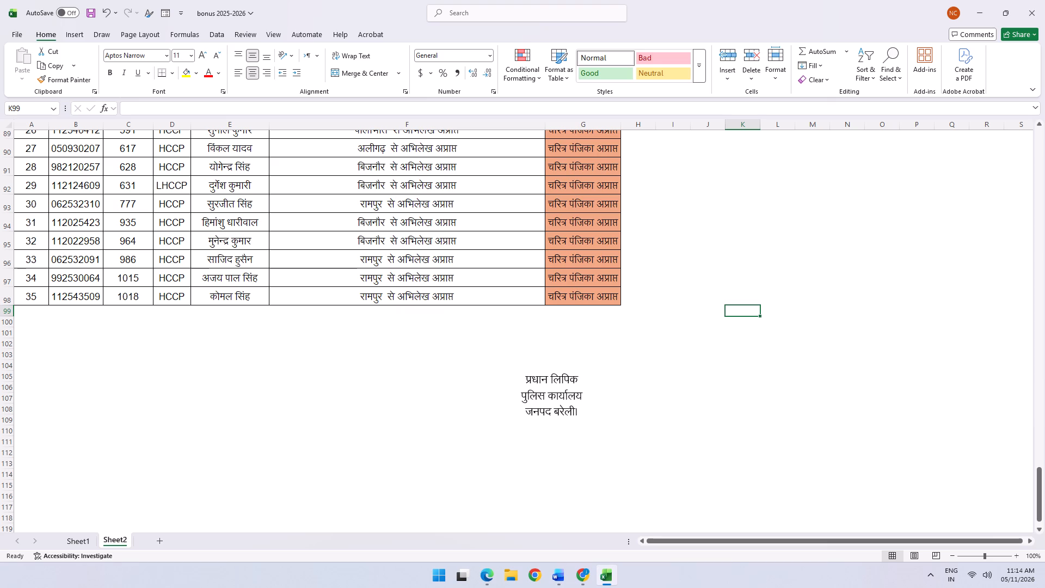
click(505, 352)
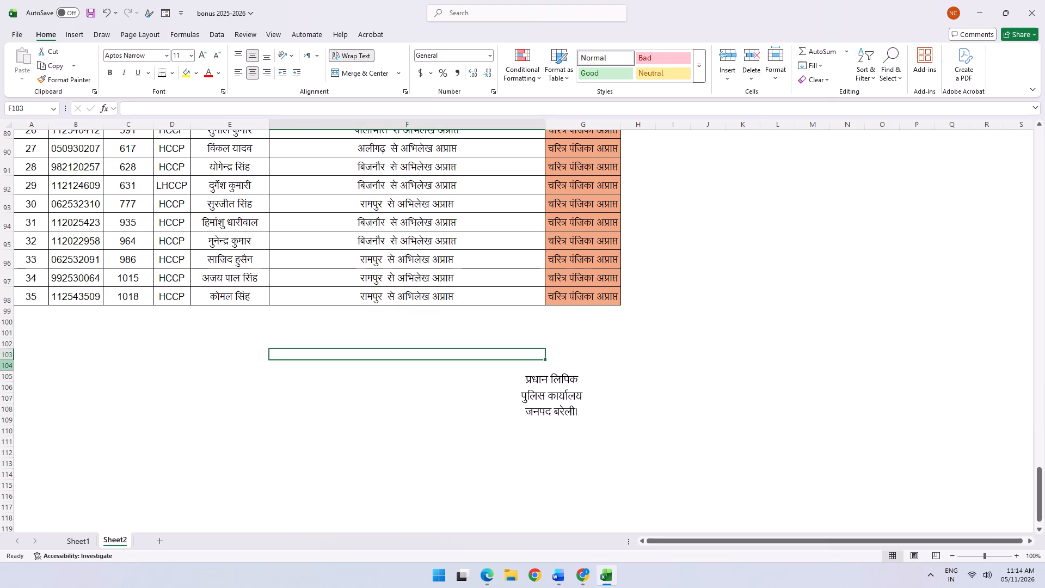
click(4, 363)
key(ctrl+minus)
key(Escape)
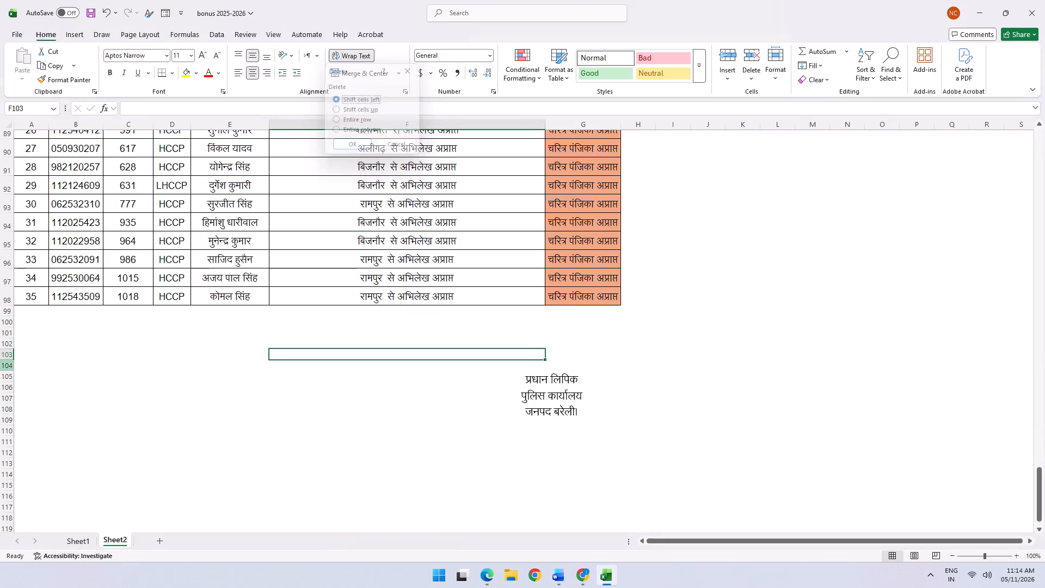
click(0, 366)
key(ctrl+minus)
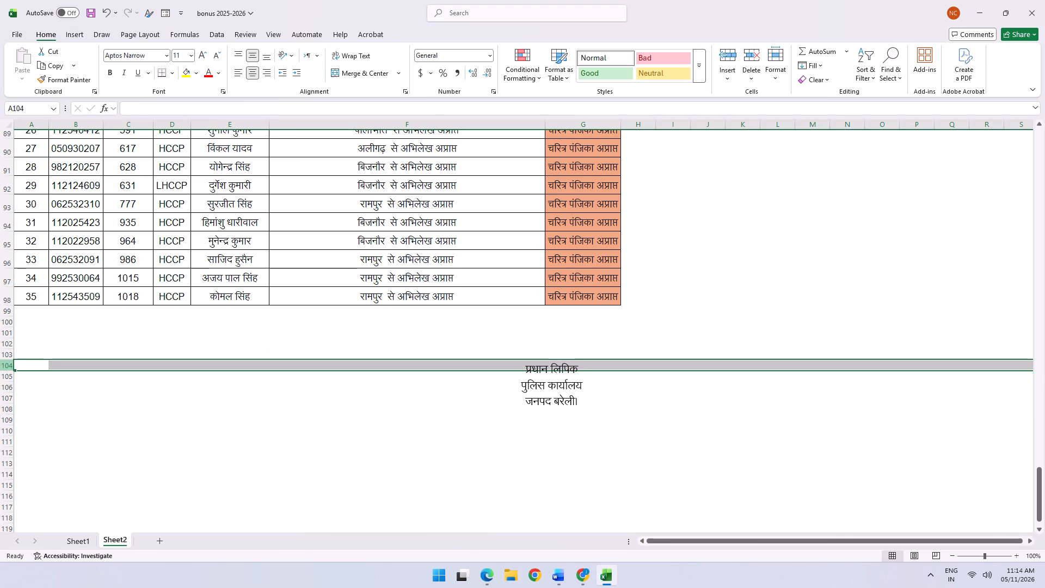
Look over the Sheet2 list from its last rows up to the title and category entries.
scroll(576, 387, up, 4)
click(644, 360)
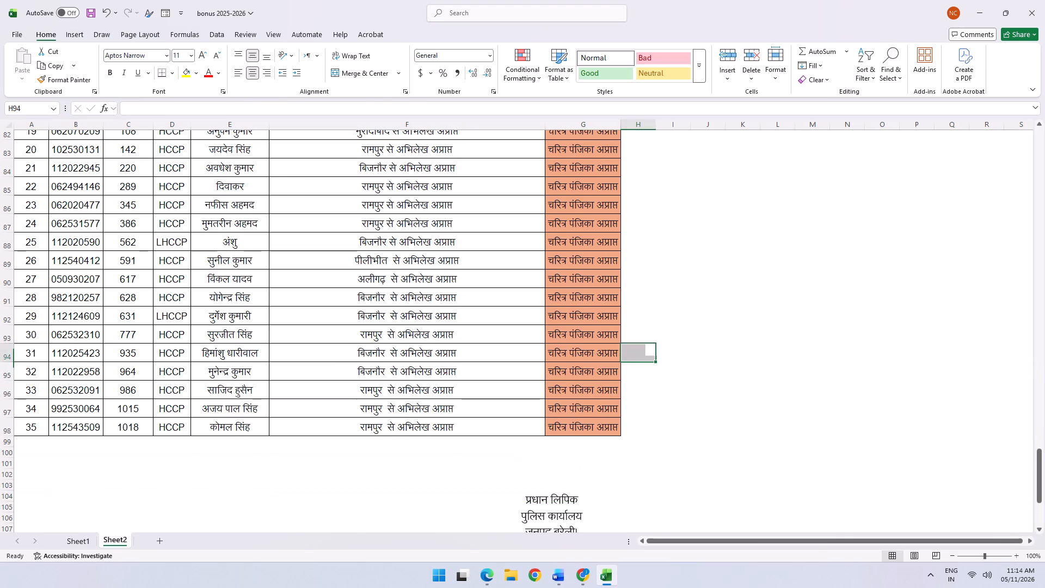
scroll(426, 325, up, 13)
scroll(423, 324, down, 1)
scroll(423, 324, up, 13)
scroll(423, 324, down, 1)
scroll(423, 324, up, 12)
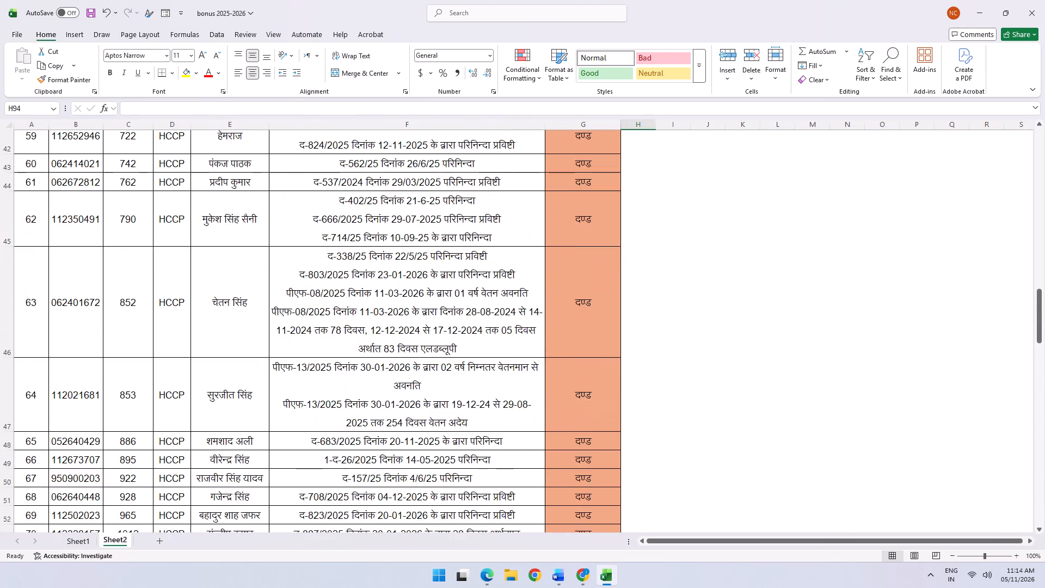
scroll(423, 324, up, 2)
scroll(423, 324, down, 1)
scroll(423, 324, up, 5)
scroll(423, 324, down, 1)
scroll(423, 324, up, 20)
scroll(423, 324, up, 2)
scroll(423, 324, down, 1)
scroll(423, 324, up, 10)
scroll(423, 324, down, 1)
scroll(423, 324, up, 3)
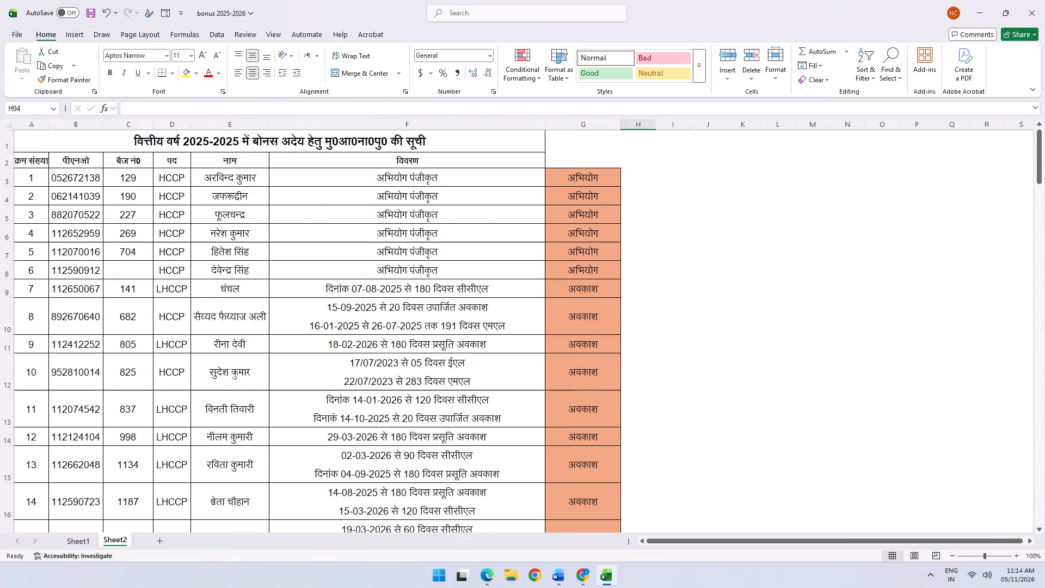
scroll(423, 324, up, 4)
scroll(423, 324, down, 1)
scroll(556, 353, down, 14)
scroll(459, 354, up, 11)
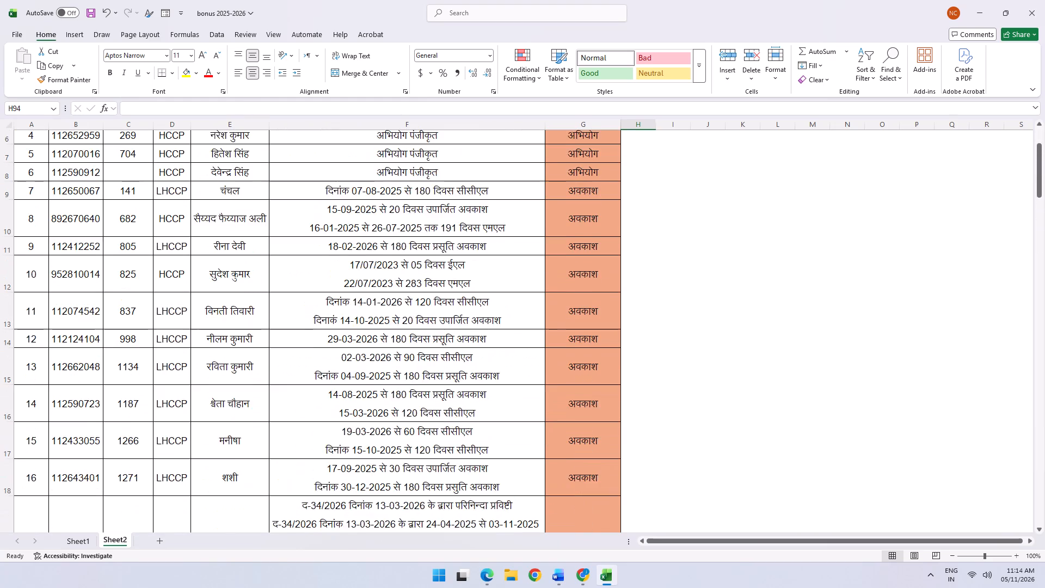
scroll(458, 354, up, 3)
scroll(458, 354, down, 1)
scroll(458, 354, up, 9)
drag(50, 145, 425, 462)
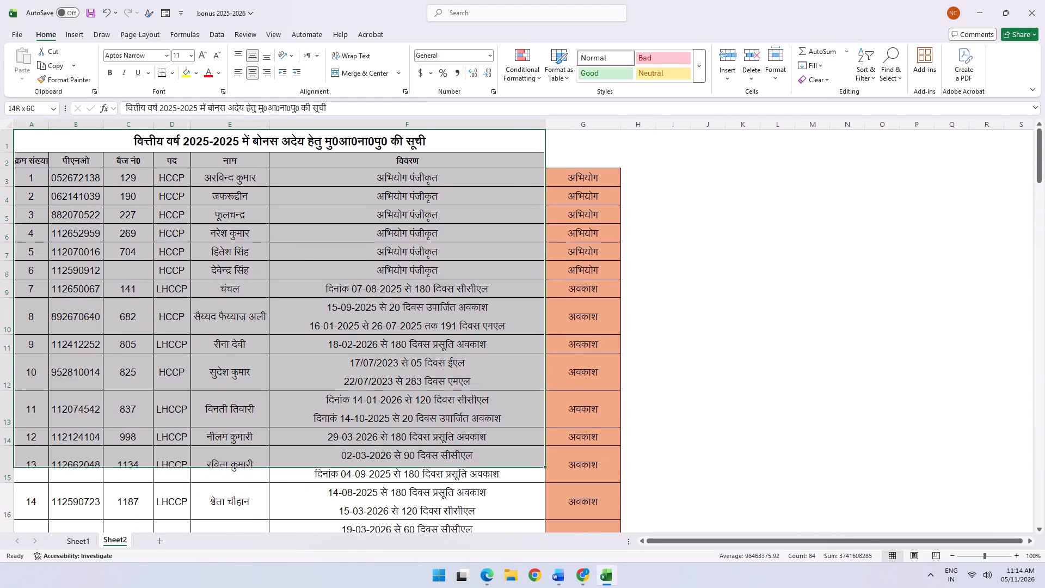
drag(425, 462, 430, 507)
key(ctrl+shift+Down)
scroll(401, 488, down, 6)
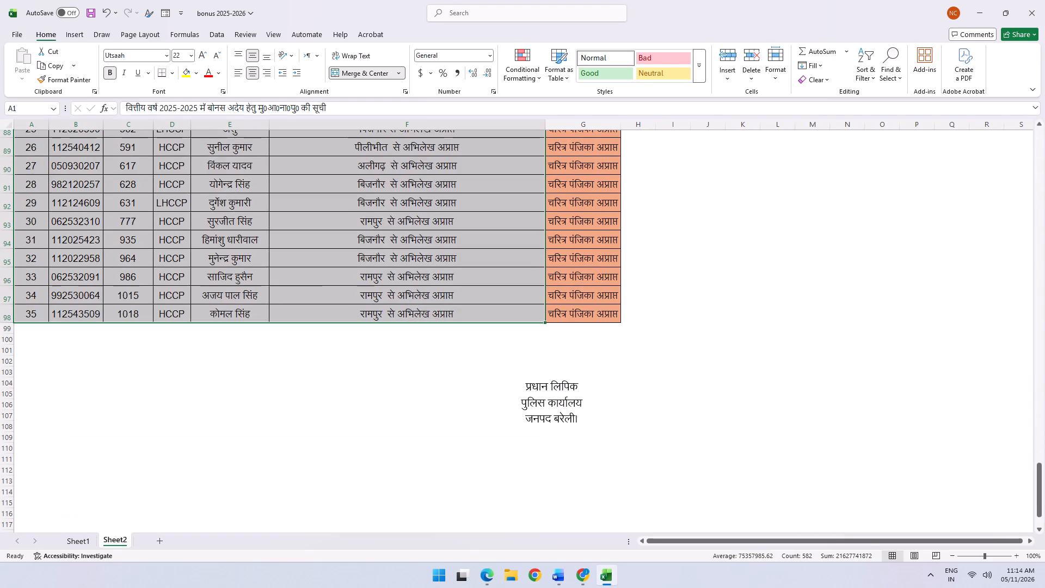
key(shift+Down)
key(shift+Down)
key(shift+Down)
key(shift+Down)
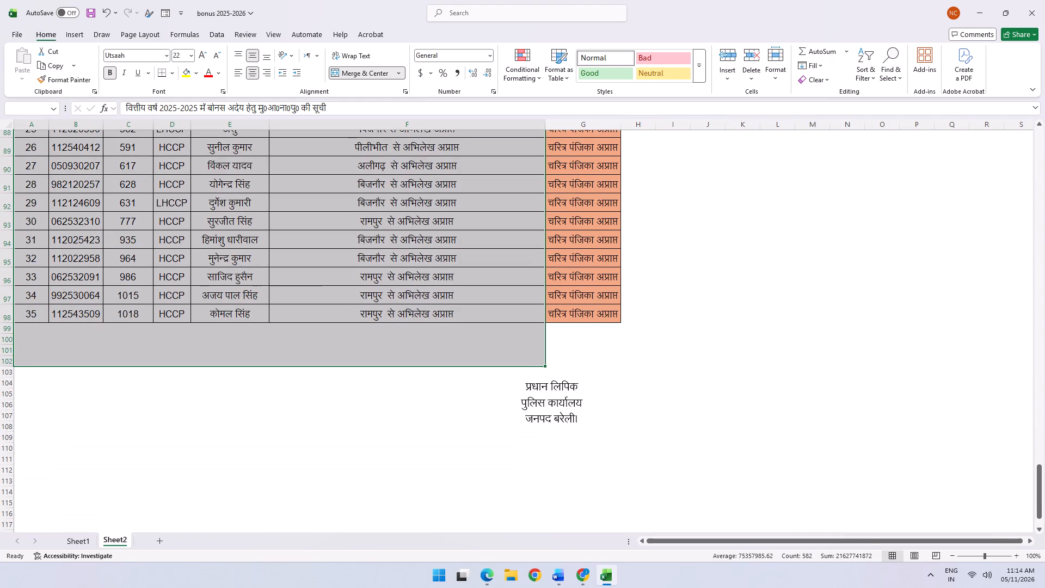
Narrow the signature text box and shift it left so it lies within column F.
click(529, 407)
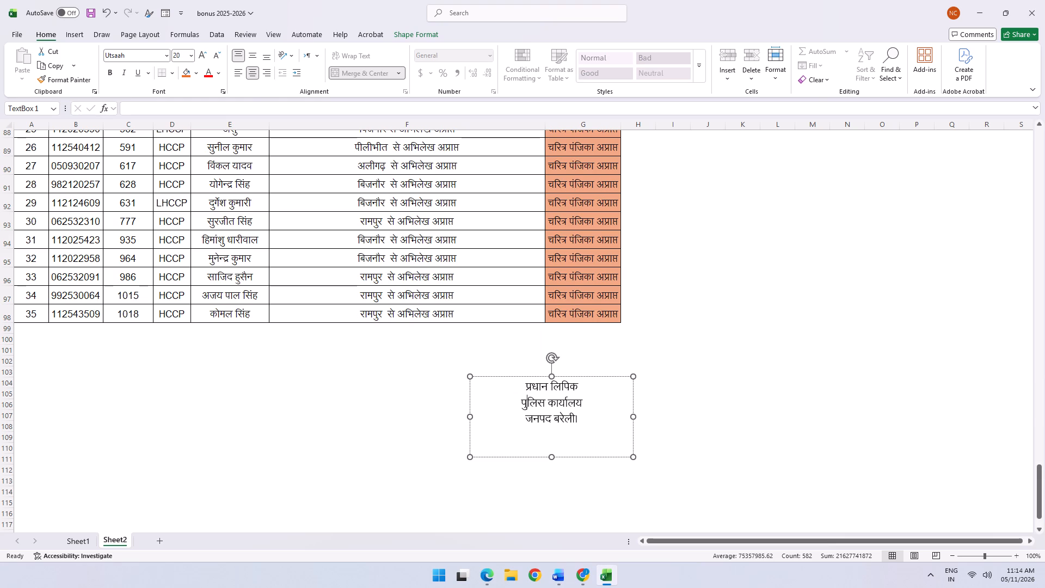
drag(633, 418, 556, 422)
drag(468, 381, 466, 381)
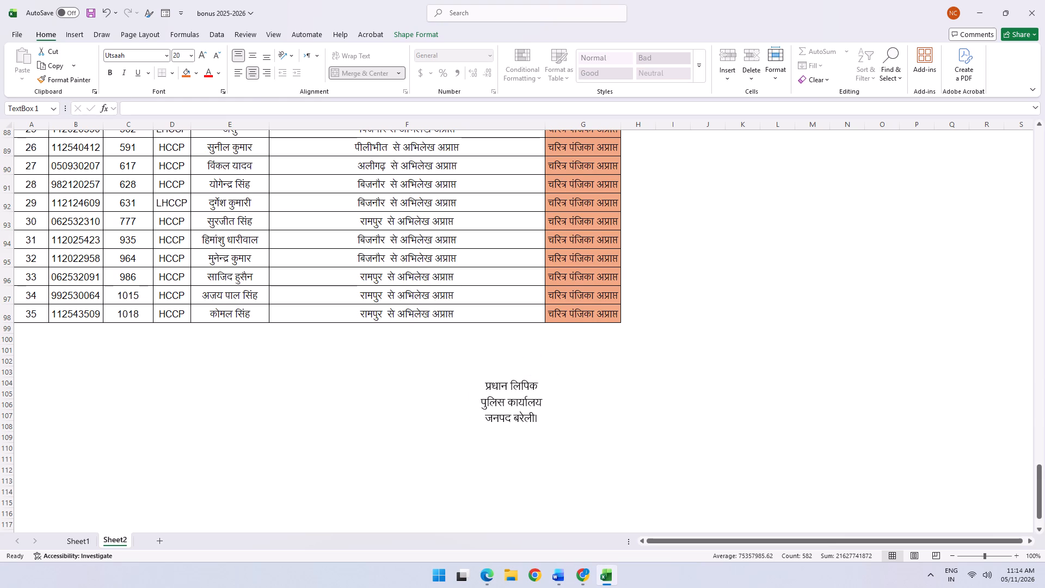
drag(466, 381, 442, 383)
click(658, 359)
Delete the empty row 103 above the signature block.
scroll(675, 367, up, 1)
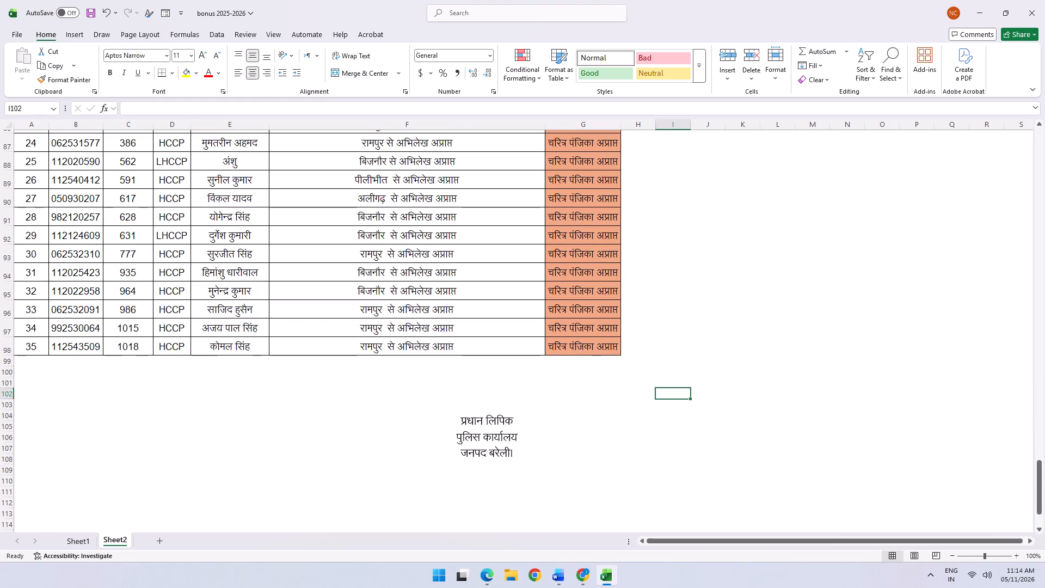
click(0, 402)
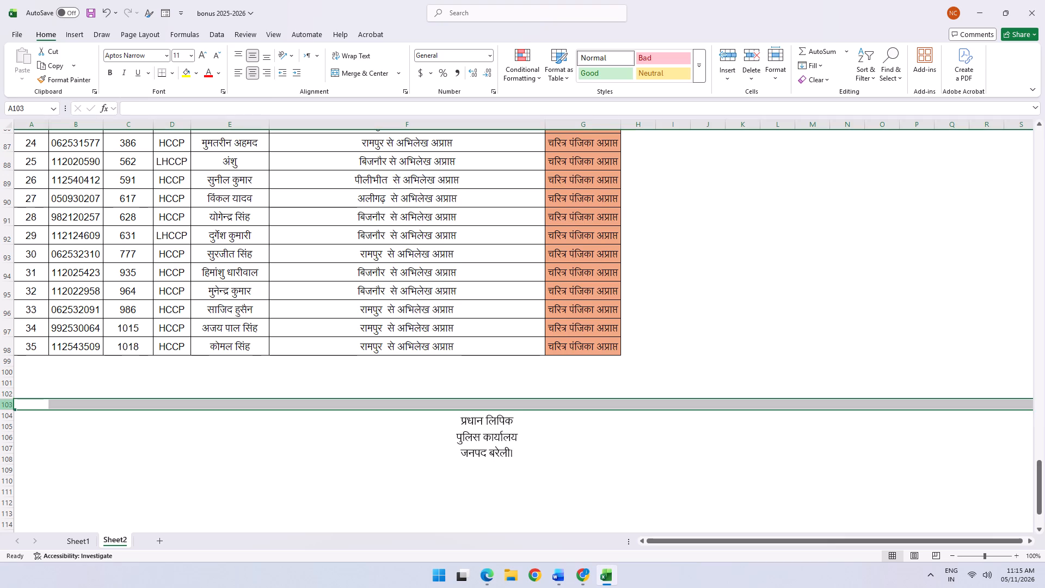
key(ctrl+minus)
Set up A1:F107, including the signature block, to print as the selection only, with all columns fitted on one page.
scroll(132, 313, up, 8)
scroll(858, 451, down, 5)
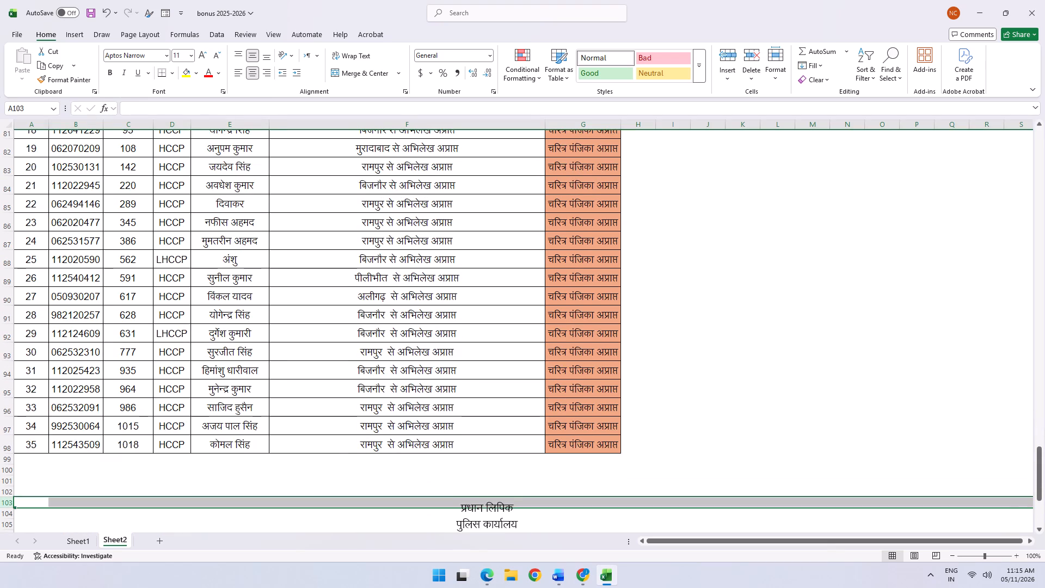
drag(1042, 464, 1034, 114)
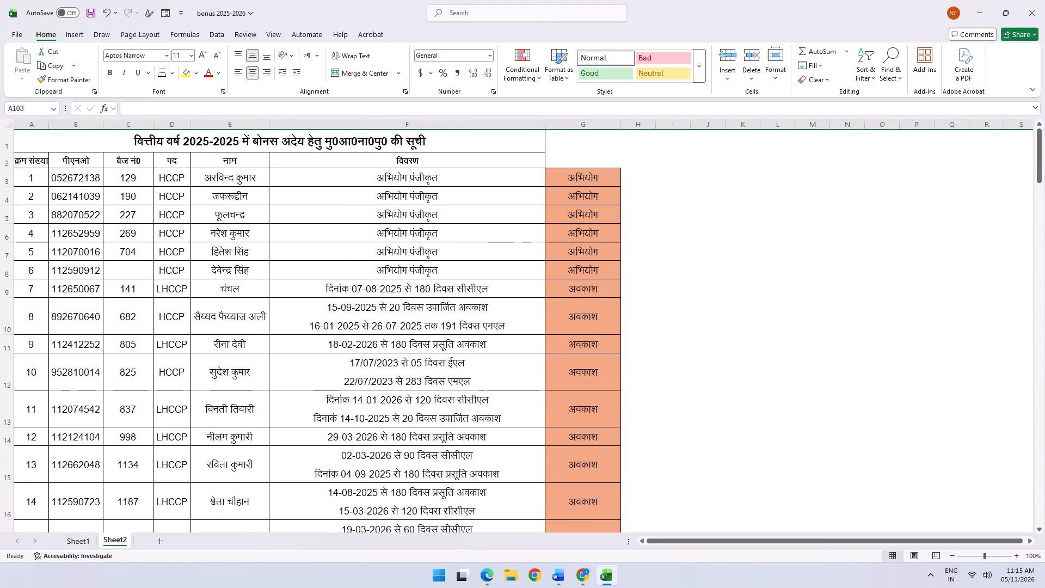
drag(34, 137, 501, 587)
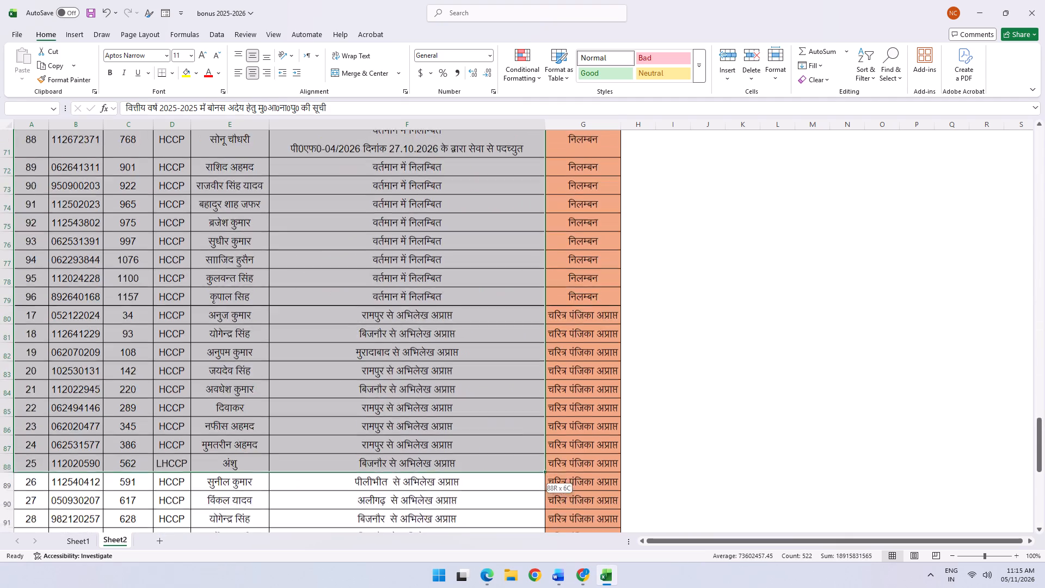
drag(501, 587, 521, 521)
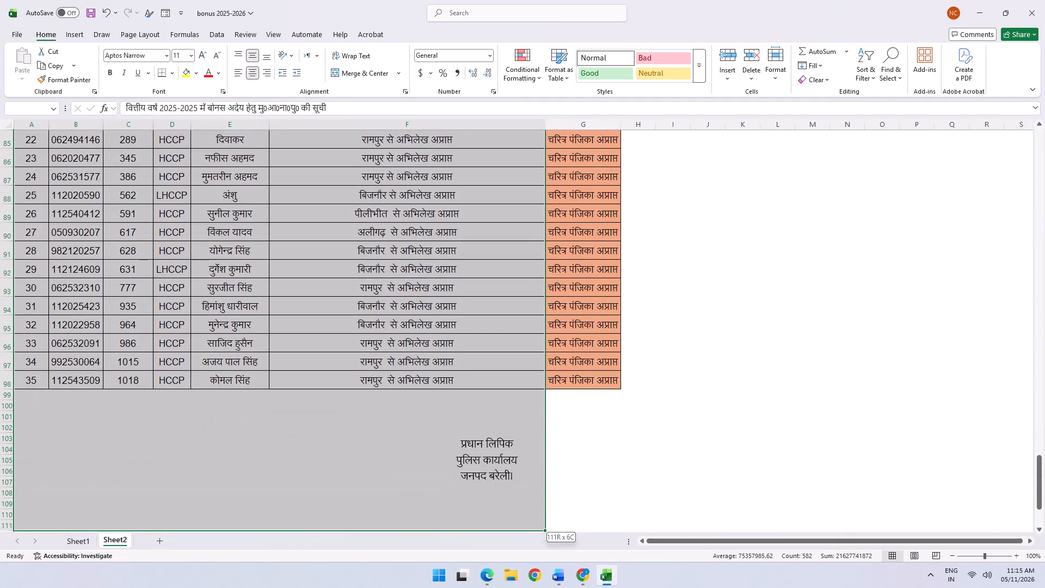
drag(521, 521, 512, 486)
key(ctrl+p)
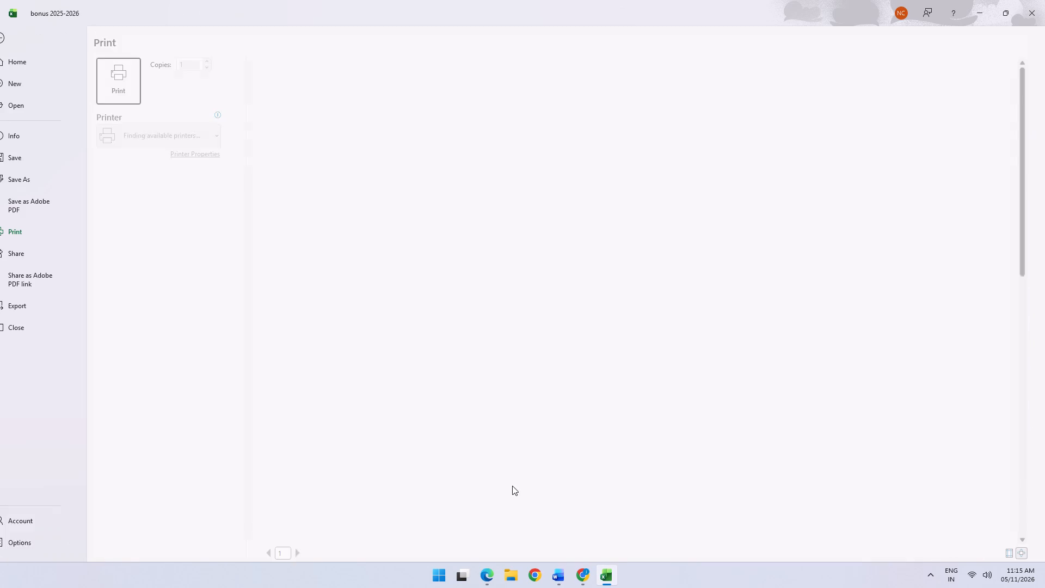
click(151, 350)
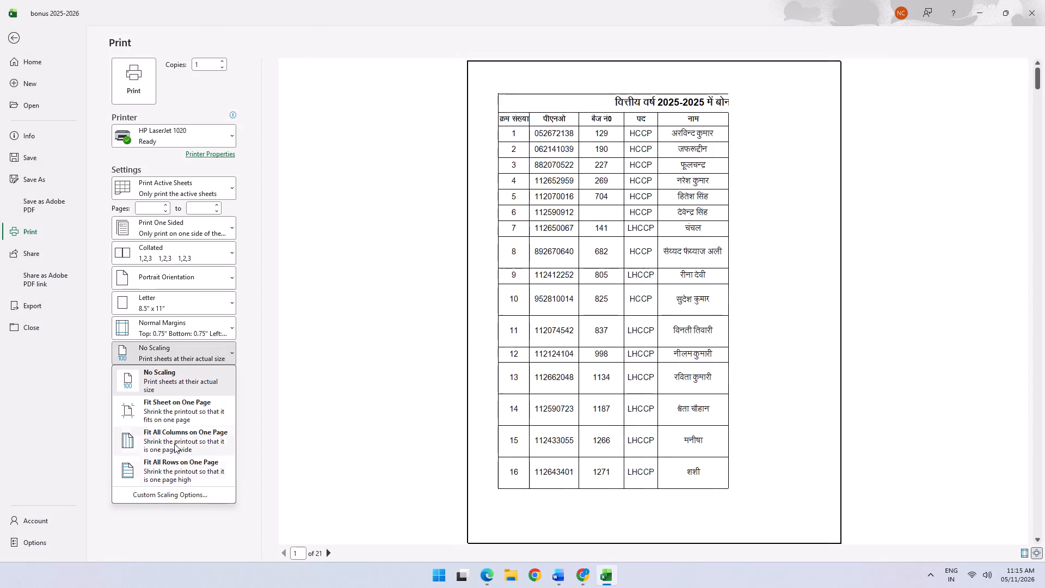
click(175, 442)
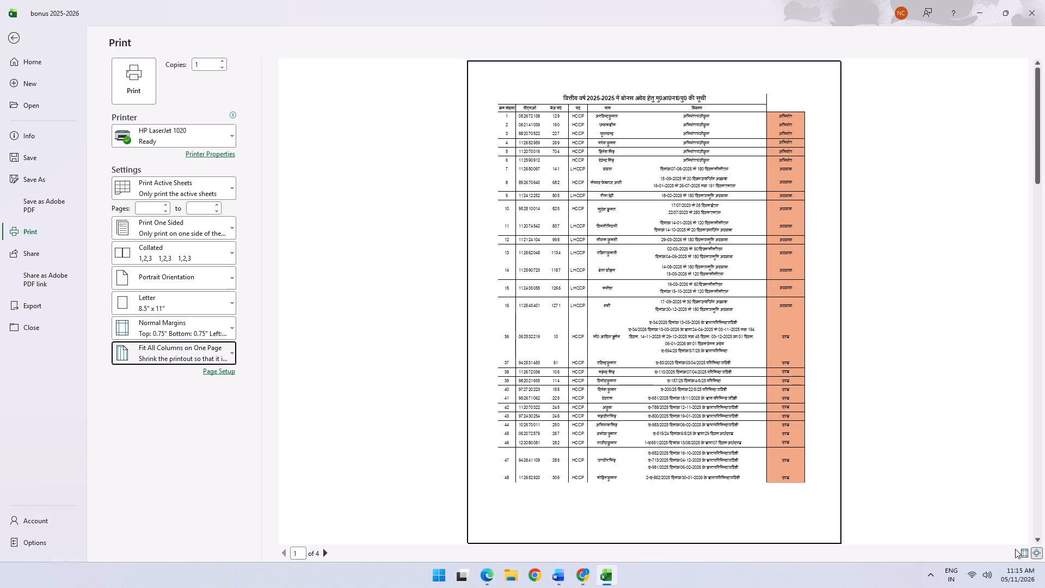
click(151, 186)
click(161, 269)
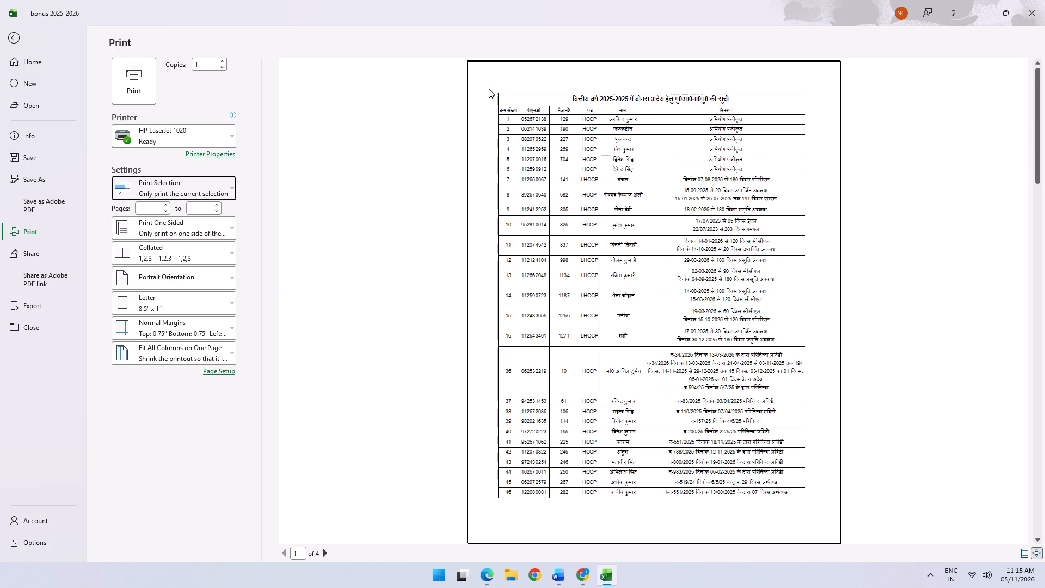
Show the margins in the print preview and reduce the left and right margins to widen the list.
click(1023, 550)
drag(499, 62, 490, 61)
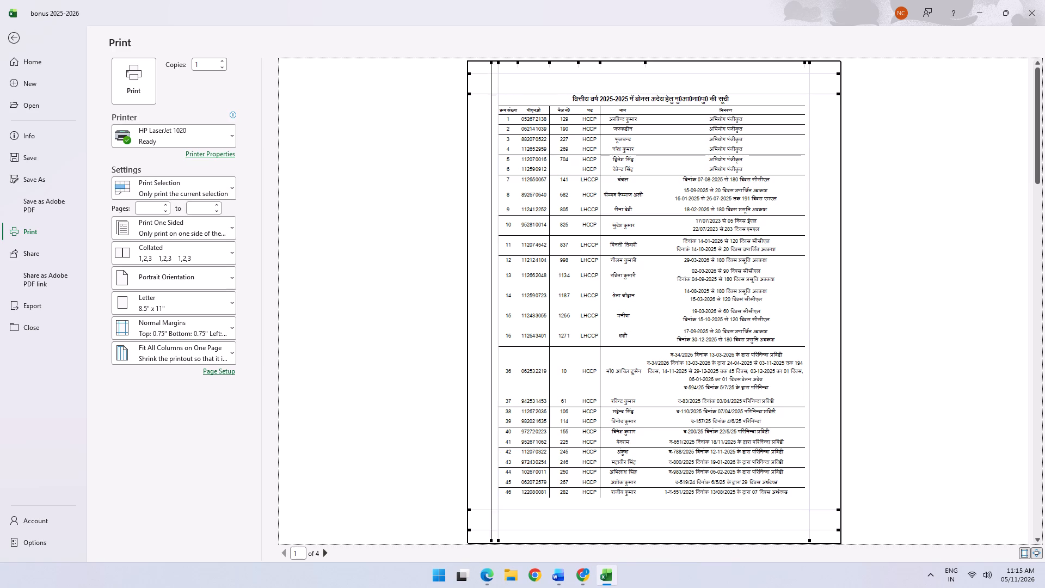
drag(490, 61, 483, 62)
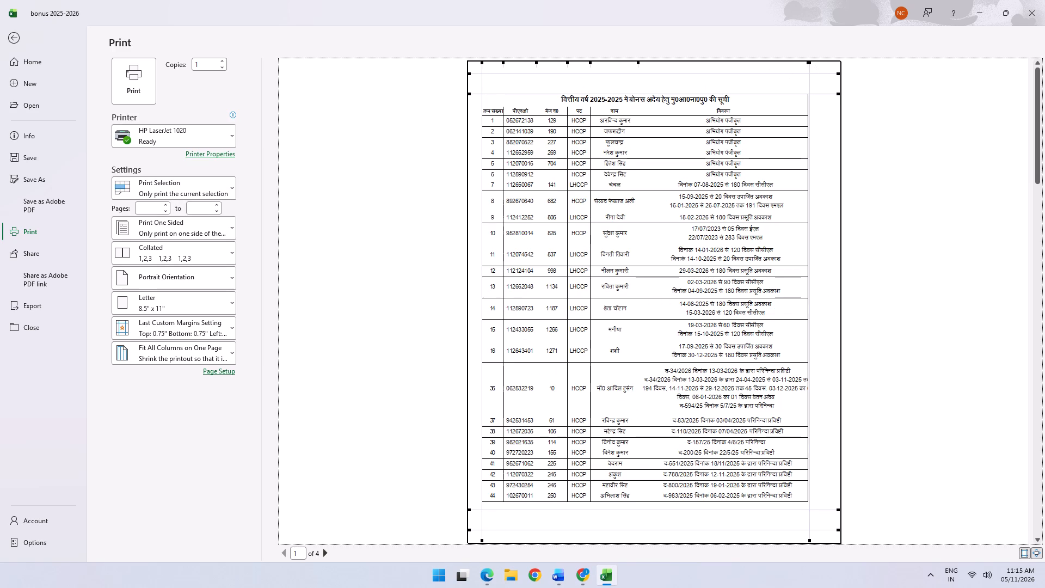
drag(811, 63, 824, 65)
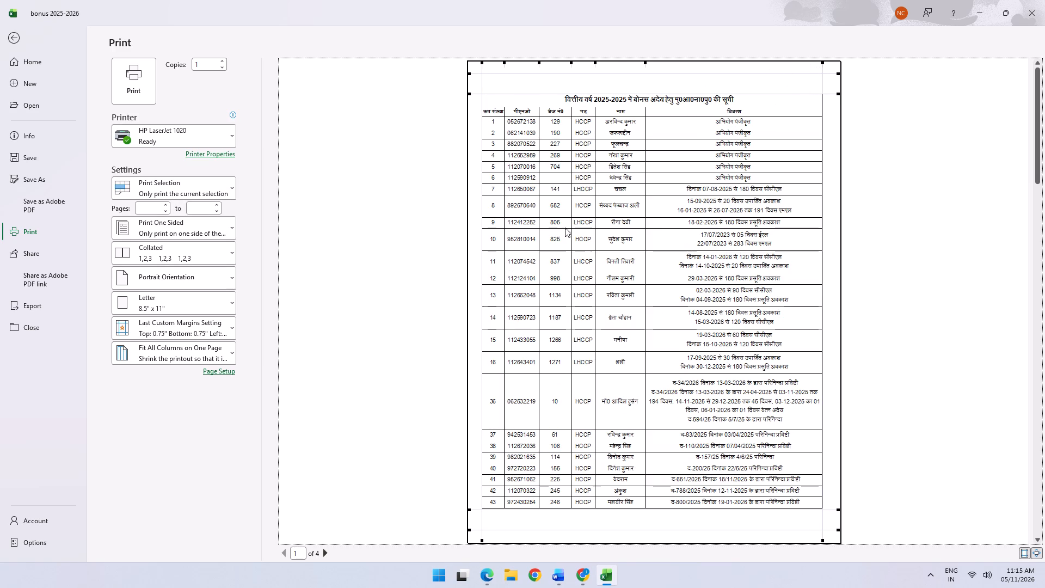
Check the preview through to the signature page and print one copy on the HP LaserJet 1020.
scroll(647, 265, down, 6)
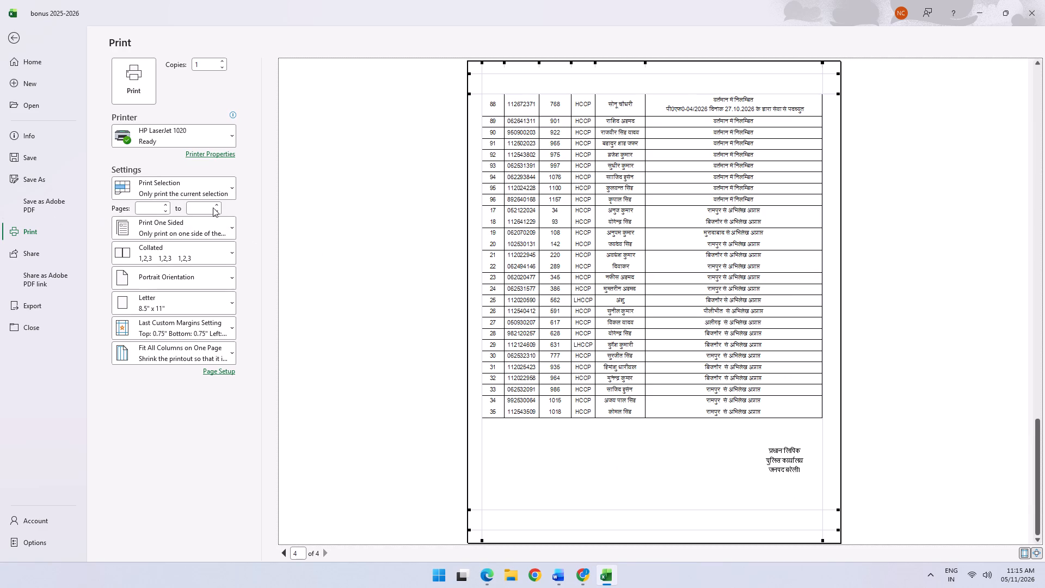
click(133, 79)
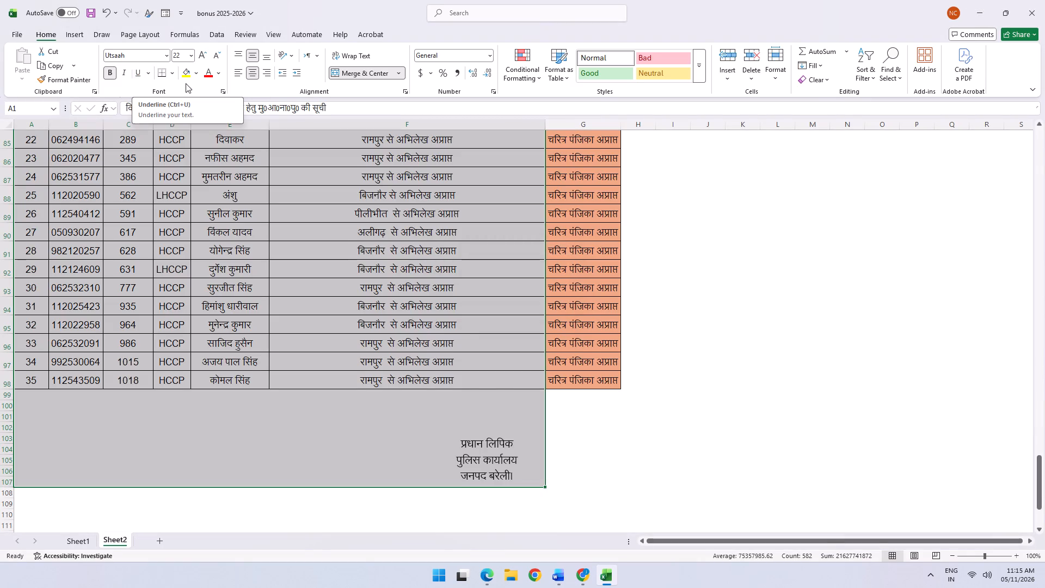
Renumber the क्रम संख्या column consecutively from 1 to 96 by filling the series down from its first two entries.
scroll(17, 225, up, 6)
click(21, 230)
key(ctrl+shift+Up)
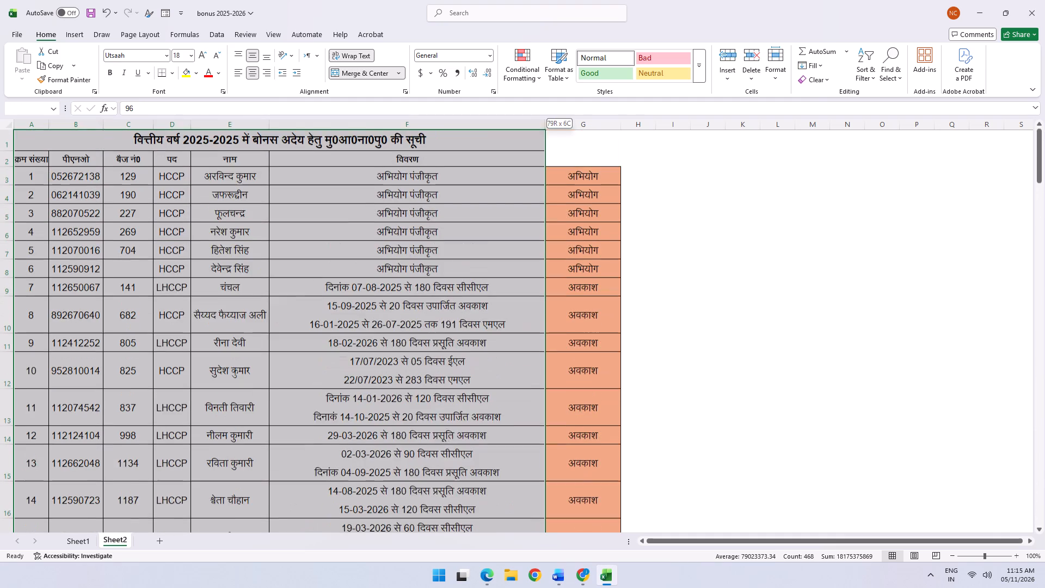
scroll(7, 214, up, 2)
drag(32, 176, 33, 198)
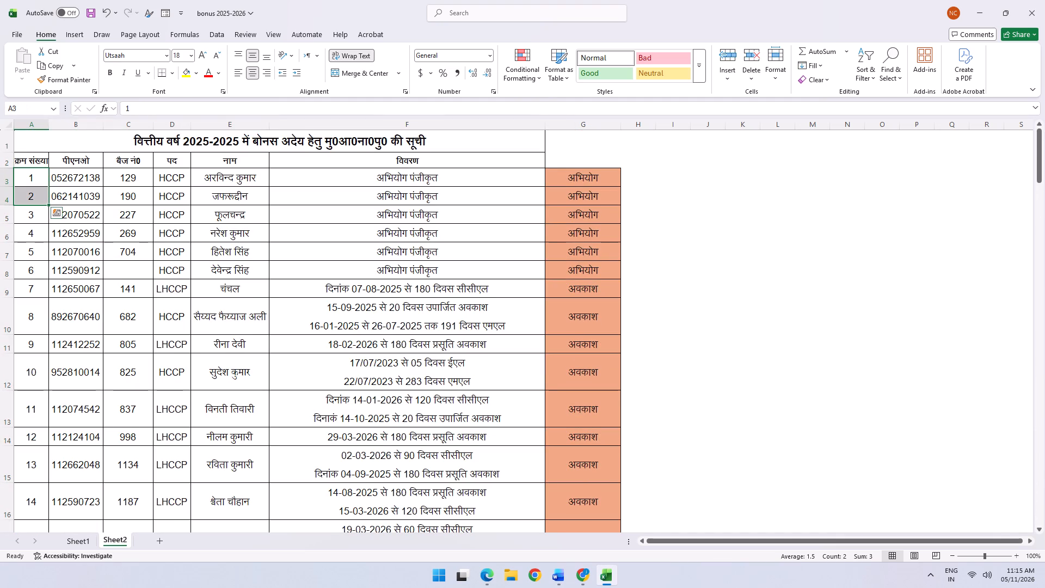
double_click(49, 205)
Apply all borders to the list from the title row through row 98, columns A to F.
drag(71, 143, 310, 264)
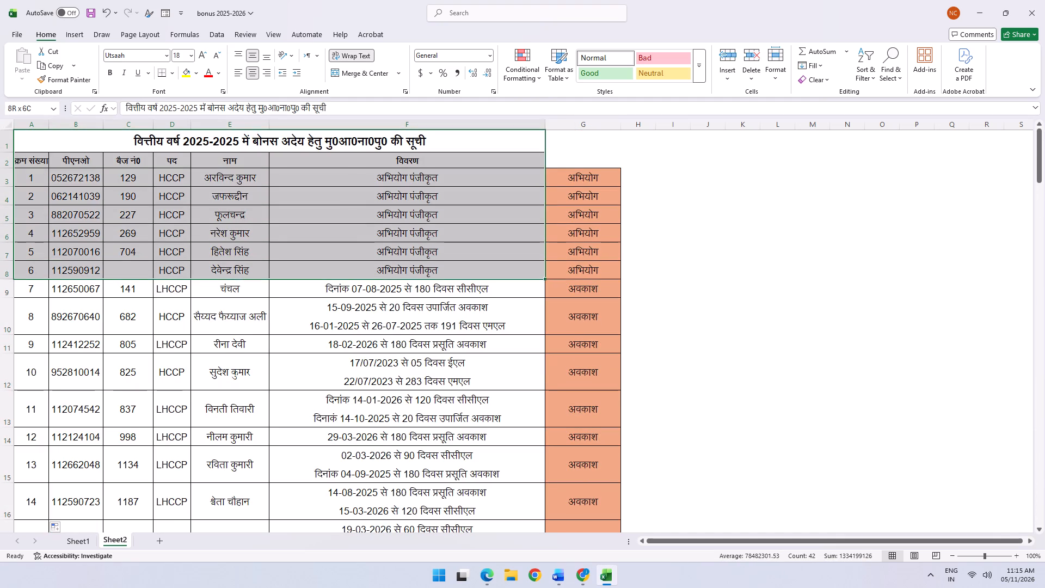
key(ctrl+shift+Down)
scroll(304, 254, down, 2)
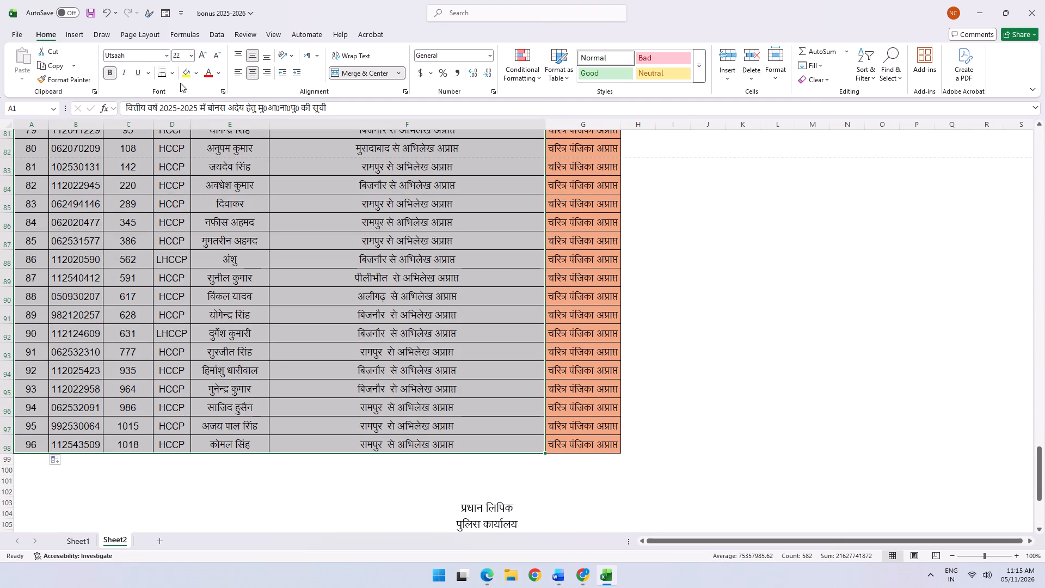
click(171, 72)
click(174, 180)
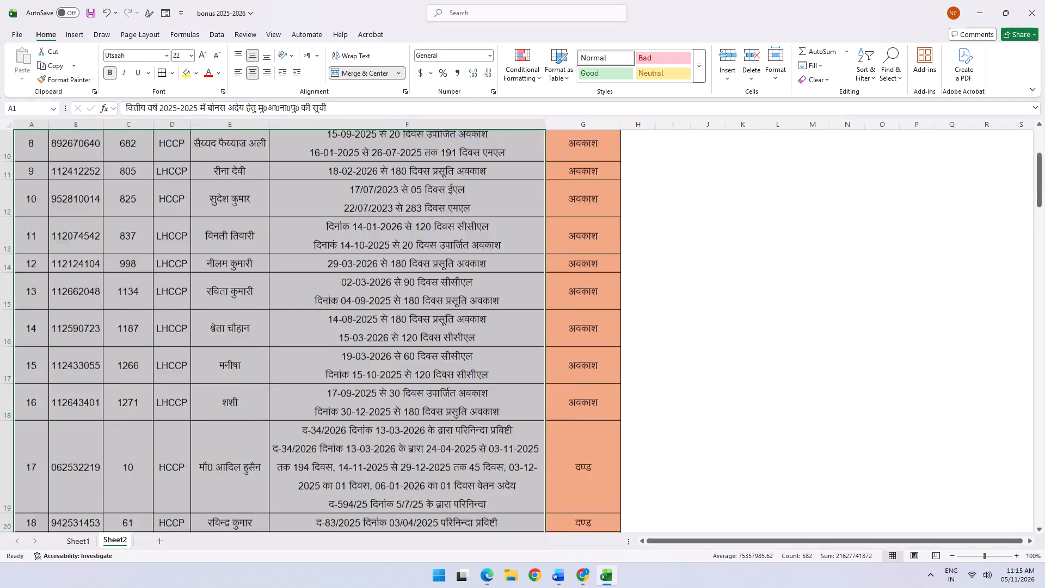
Extend the selection to A1:F107 so it covers the list and the प्रधान लिपिक signature block, and bring up its print preview.
scroll(362, 290, down, 6)
key(ctrl+shift+Down)
key(ctrl+shift+Down)
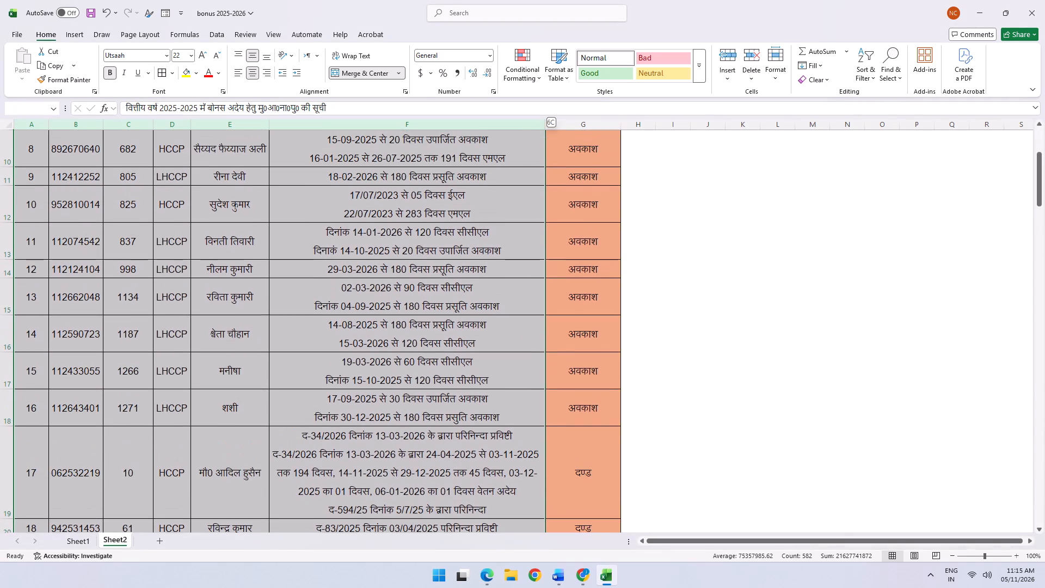
key(ctrl+shift+Down)
key(ctrl+shift+Down)
key(ctrl+shift+Down)
scroll(475, 292, down, 5)
scroll(481, 299, up, 1)
scroll(480, 301, down, 11)
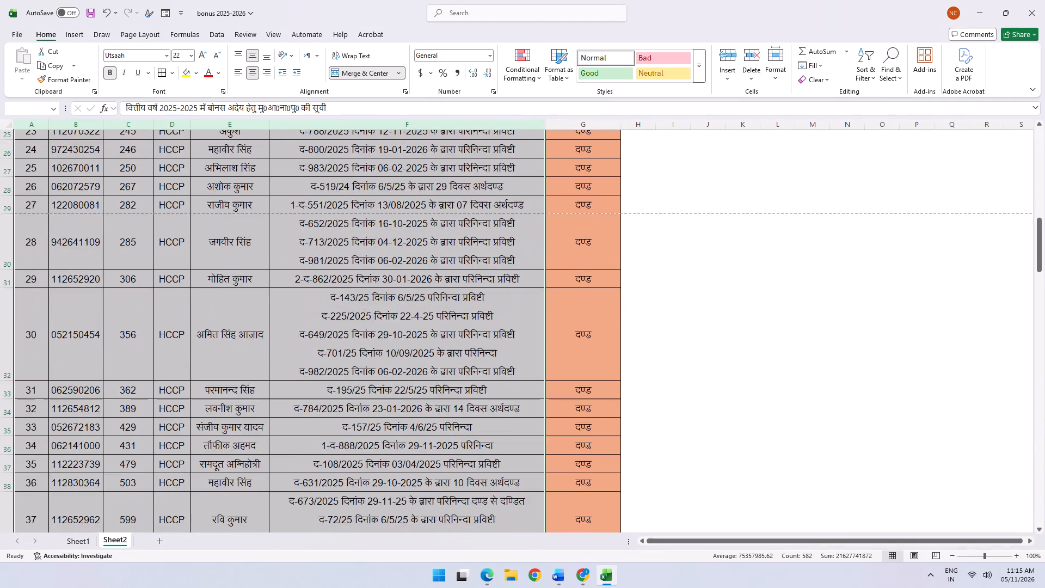
scroll(470, 290, down, 20)
scroll(470, 290, down, 8)
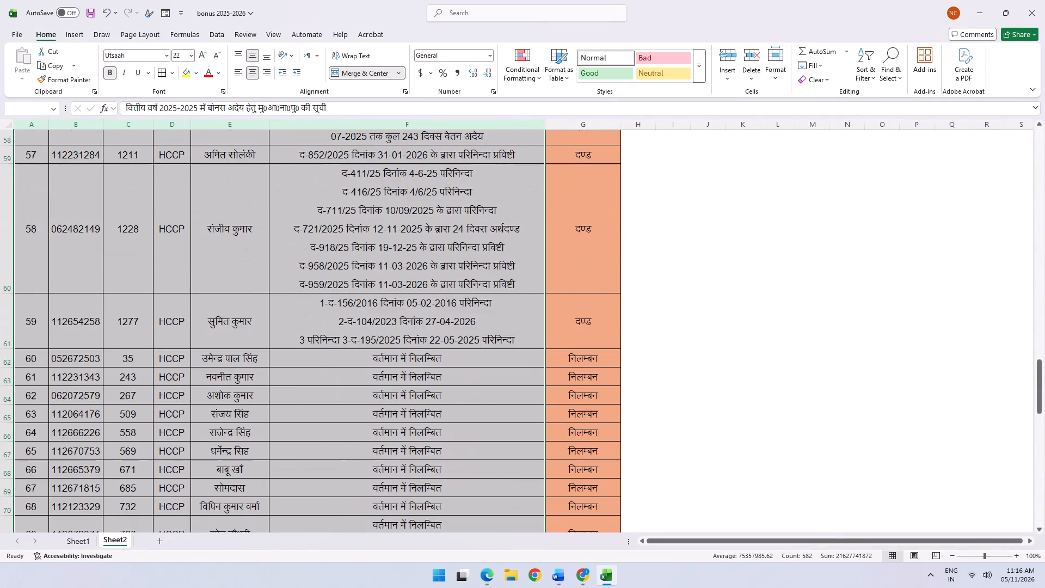
scroll(479, 273, down, 20)
scroll(479, 273, down, 9)
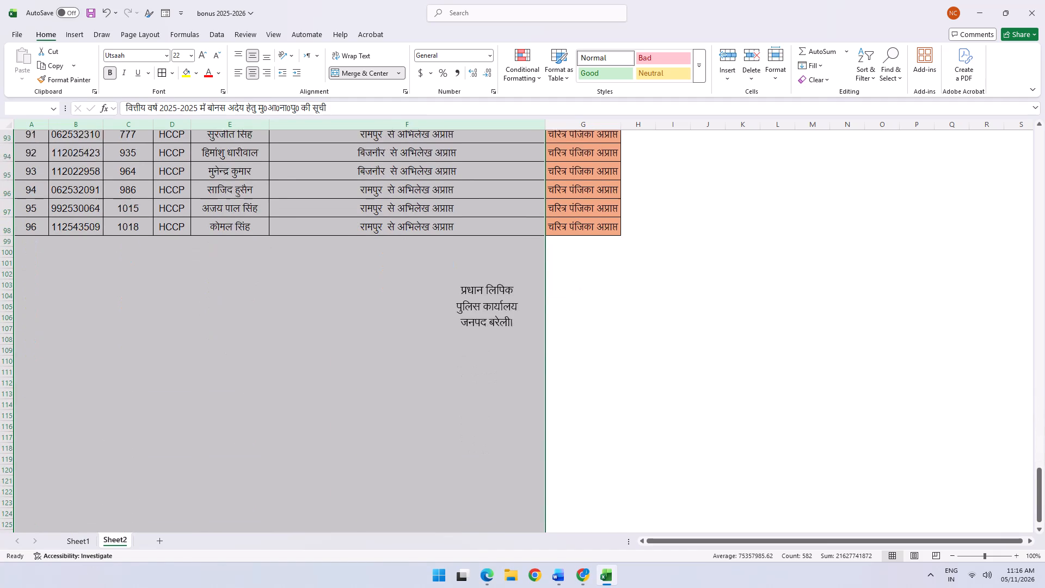
key(ctrl+shift+Up)
key(ctrl+shift+Down)
key(shift+Down)
key(shift+Down)
key(shift+Up)
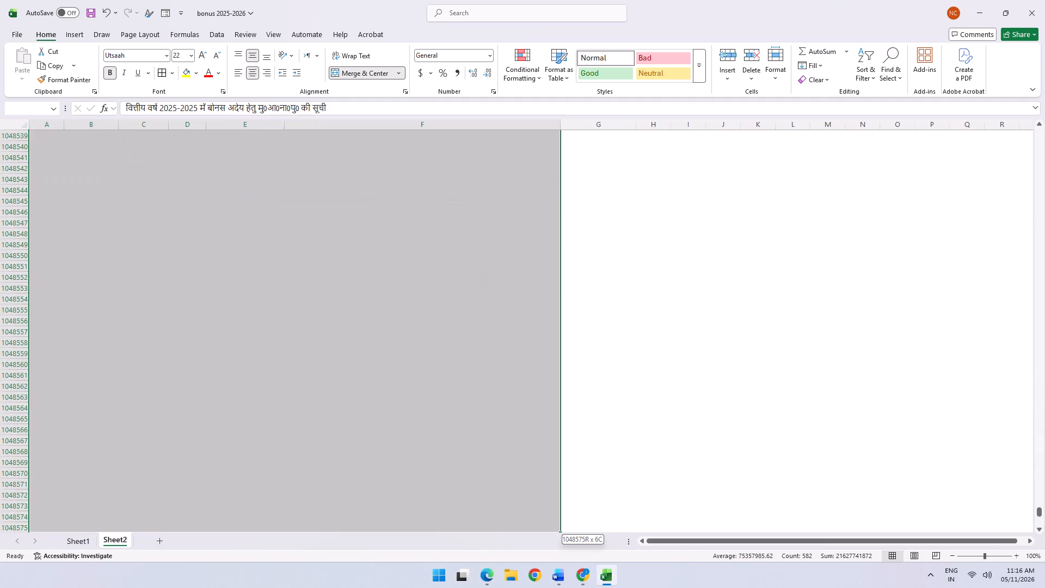
key(ctrl+shift+Up)
key(shift+Down)
key(shift+Down)
key(shift+Down)
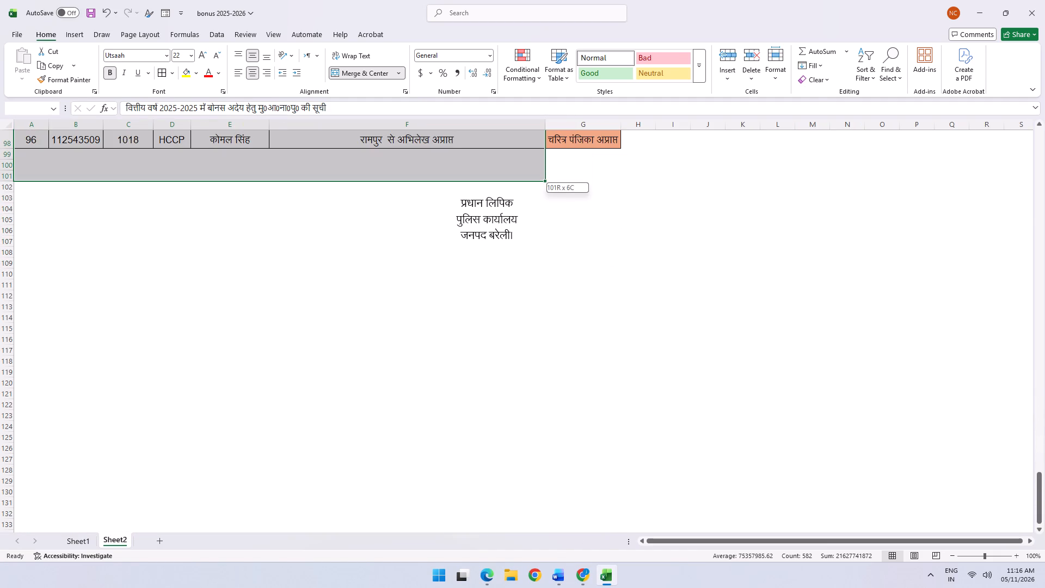
key(shift+Down)
key(shift+Down)
key(shift+Down)
key(shift+Down)
key(shift+Down)
key(shift+Down)
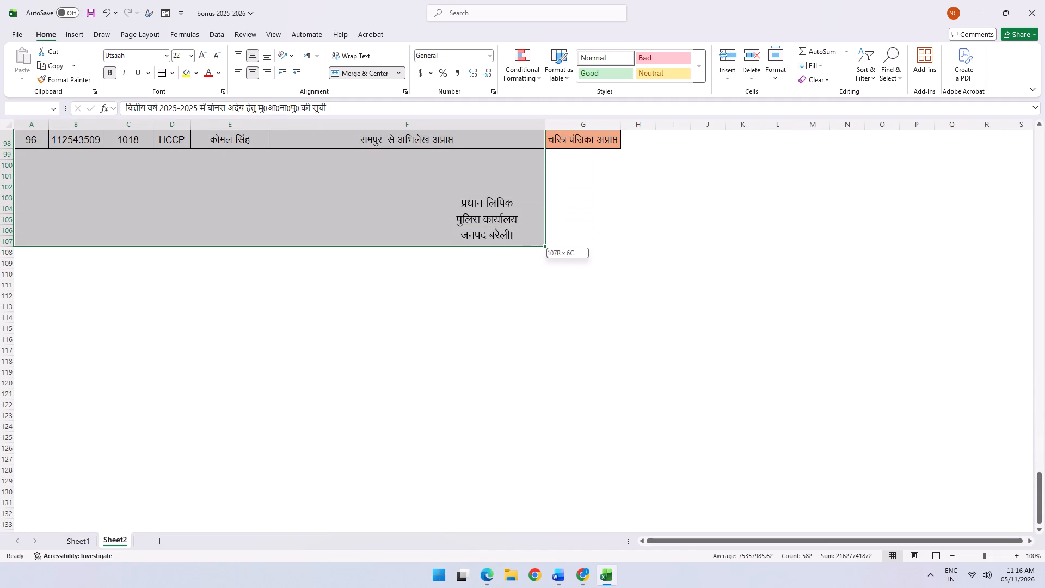
key(ctrl+p)
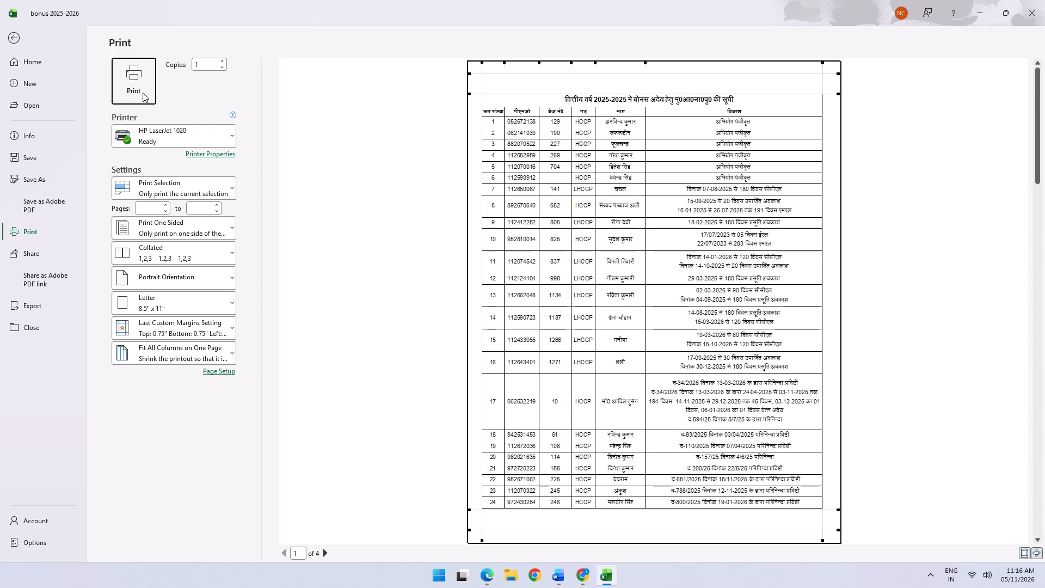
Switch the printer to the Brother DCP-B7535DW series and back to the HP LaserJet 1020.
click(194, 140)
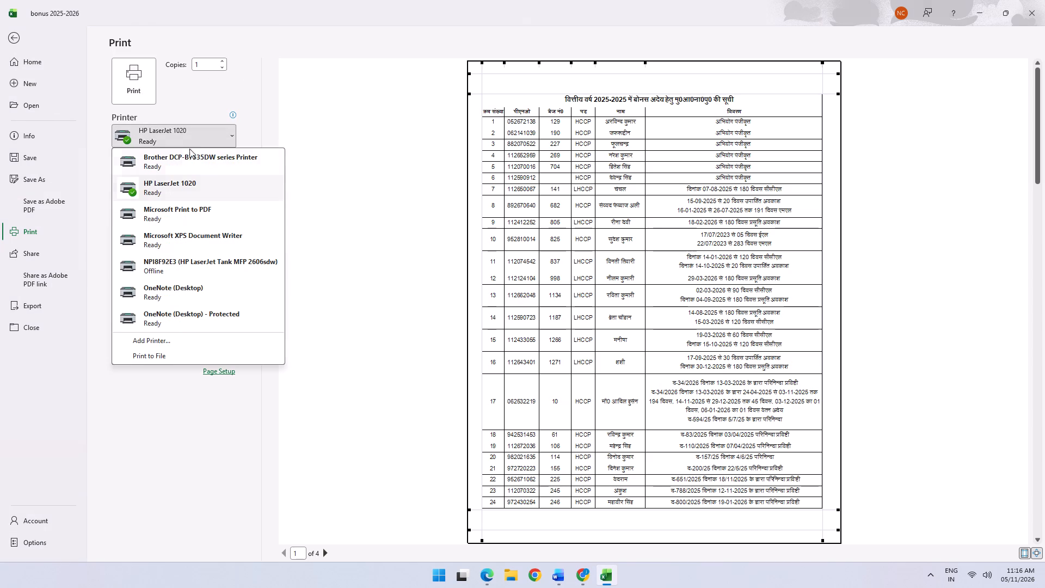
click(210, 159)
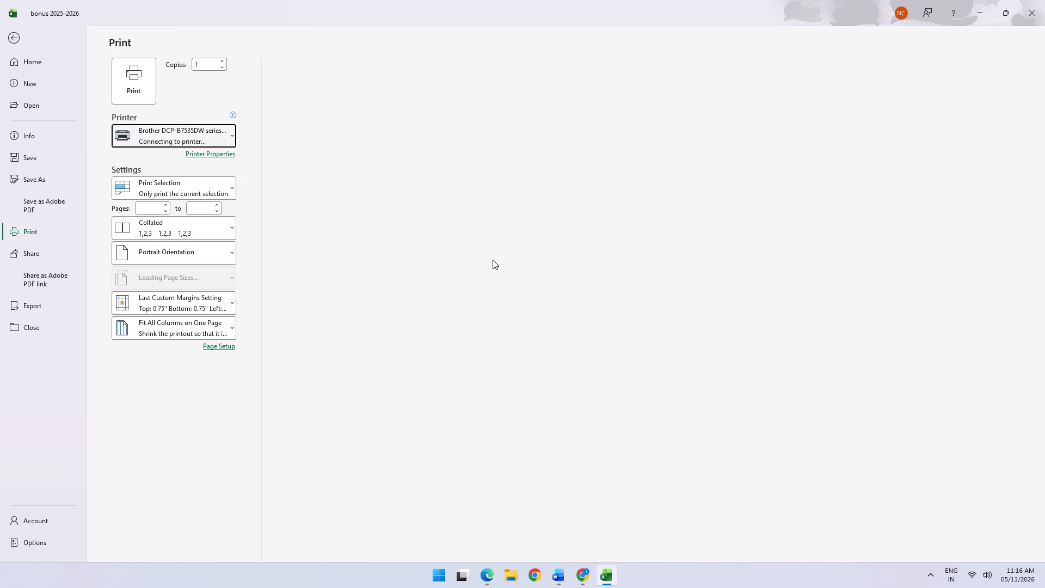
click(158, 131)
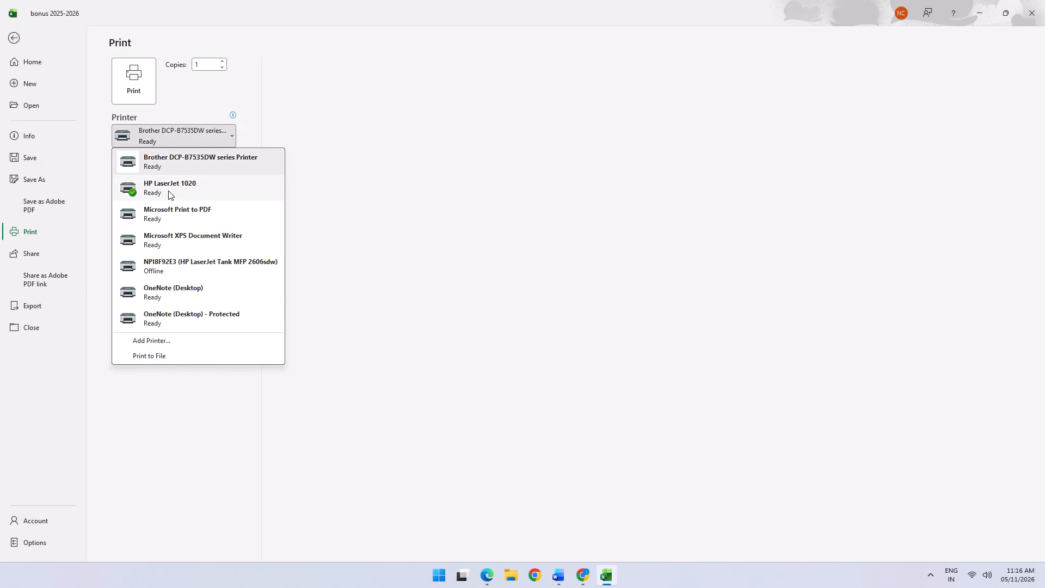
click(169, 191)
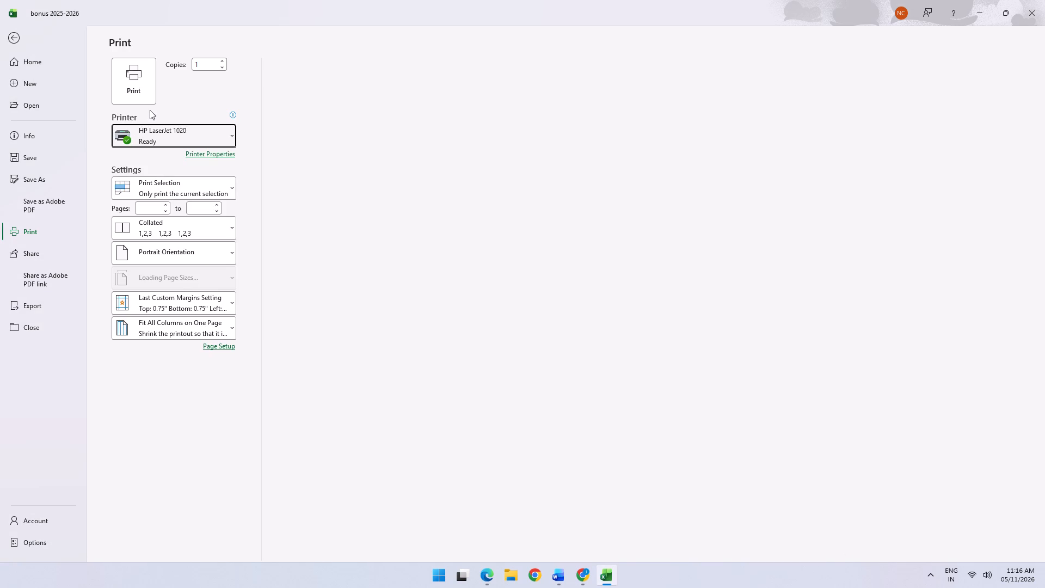
Print one copy of the current selection on the HP LaserJet 1020.
click(352, 229)
click(180, 186)
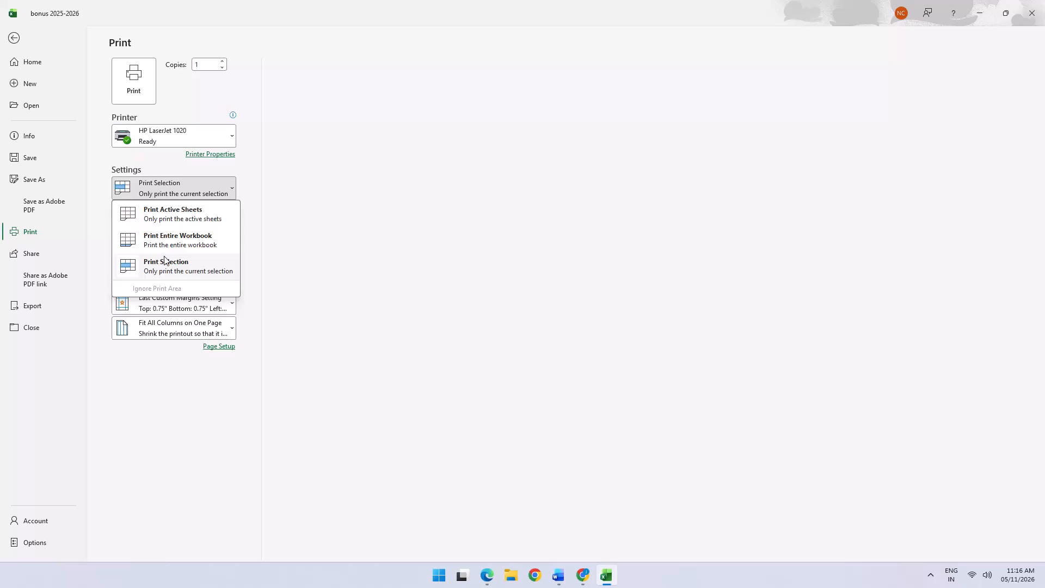
click(160, 264)
click(282, 129)
click(124, 79)
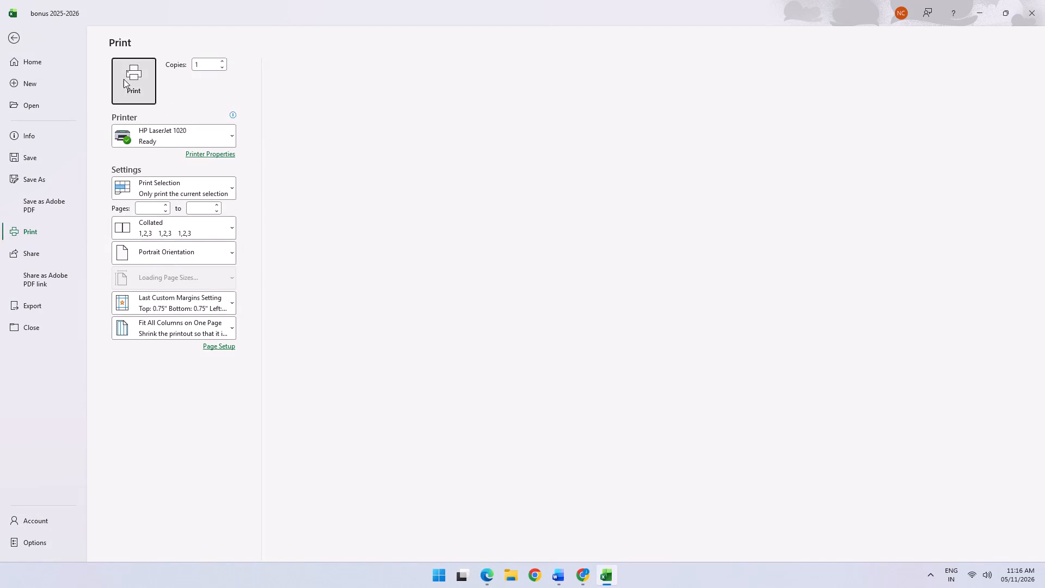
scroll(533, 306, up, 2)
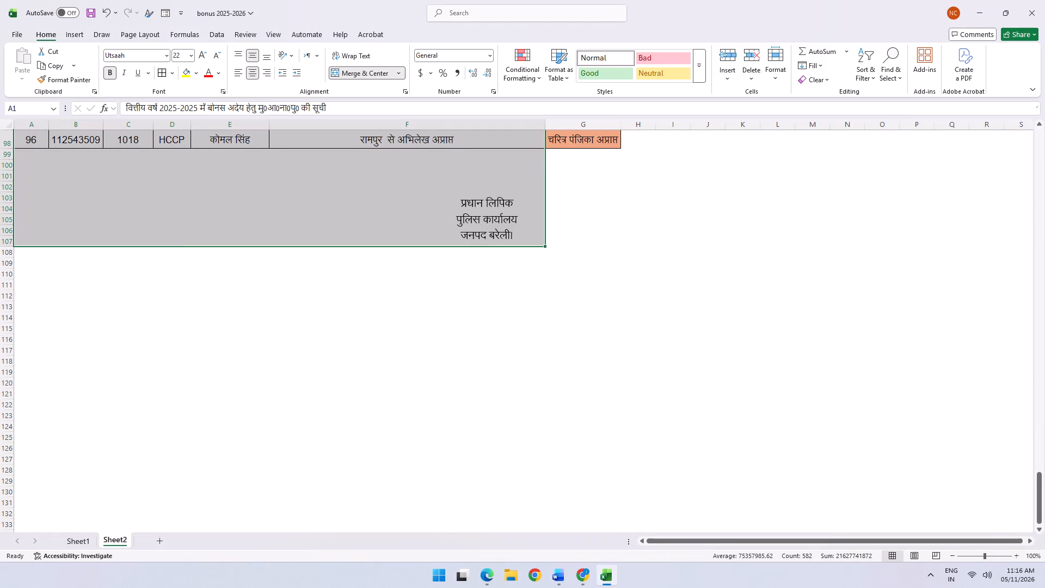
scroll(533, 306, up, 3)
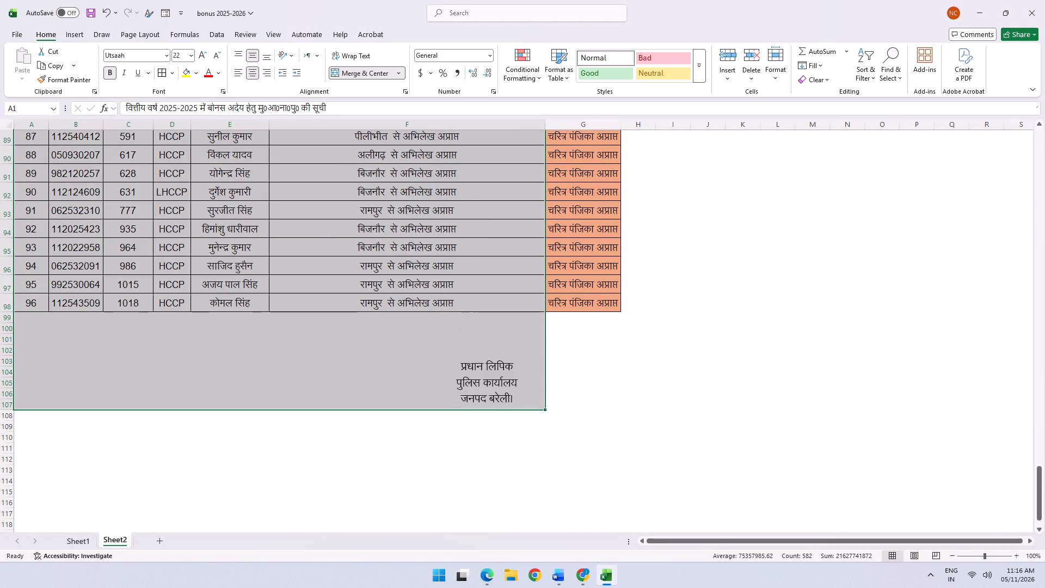
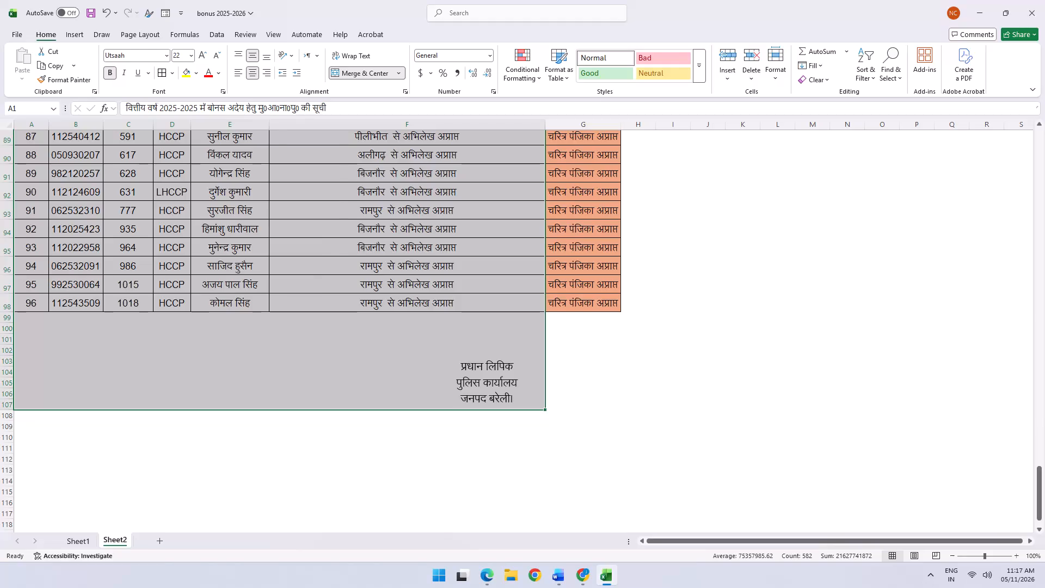
Correct the financial year in the list's title in cell A1 to read 2025-2026.
scroll(404, 389, up, 9)
click(392, 339)
key(ctrl+shift+Up)
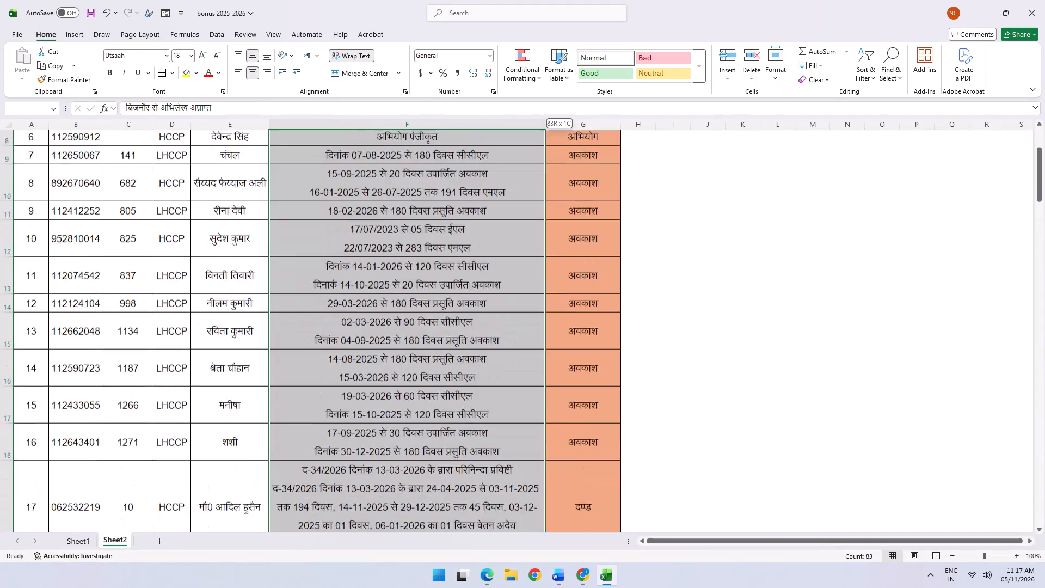
scroll(387, 336, up, 8)
double_click(241, 138)
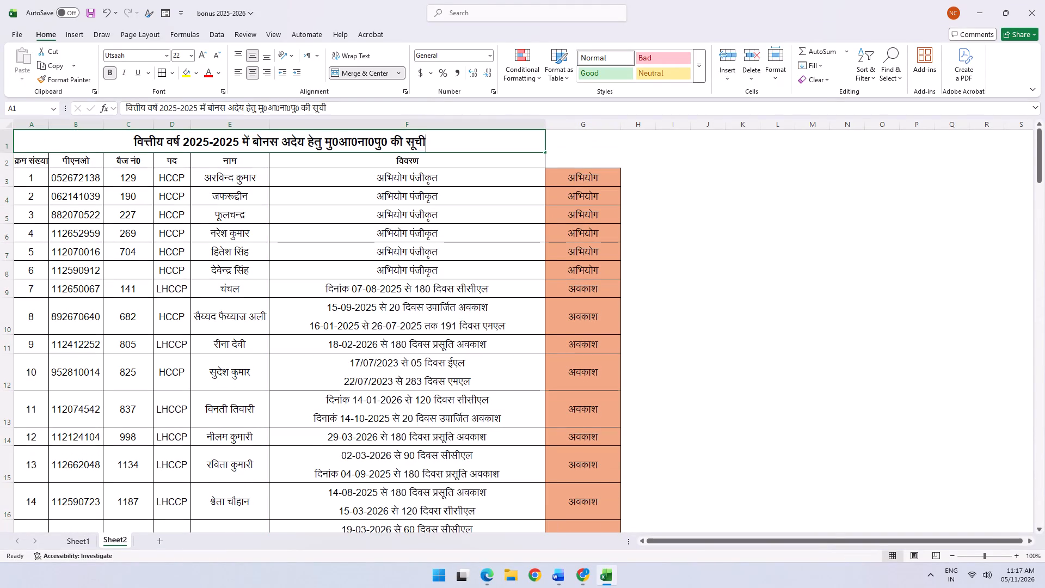
key(BackSpace)
key(6)
click(204, 222)
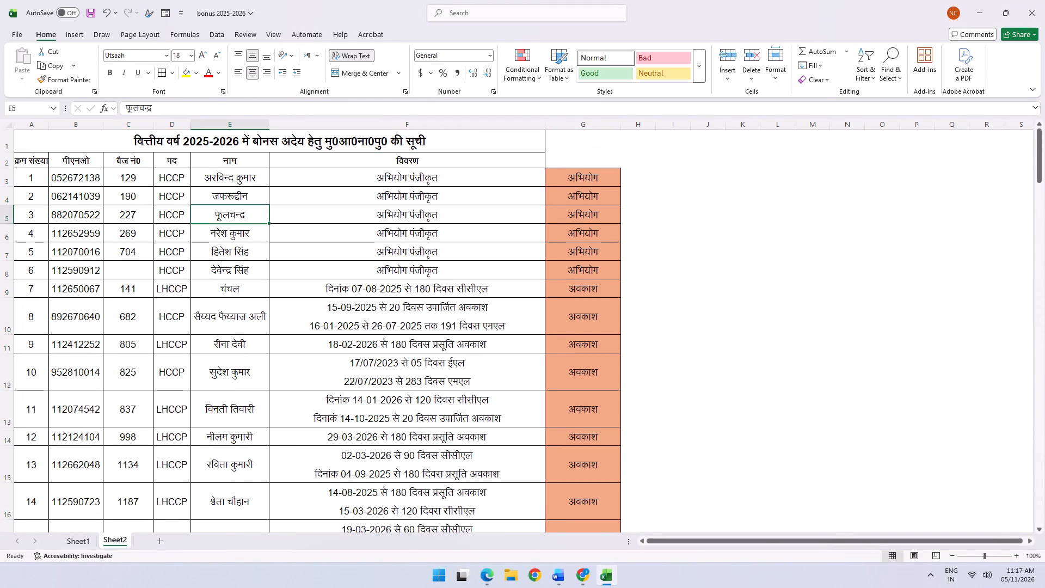
Print one copy of only A1:F26, the title row through serial number 24, on the HP LaserJet 1020.
drag(85, 149, 408, 376)
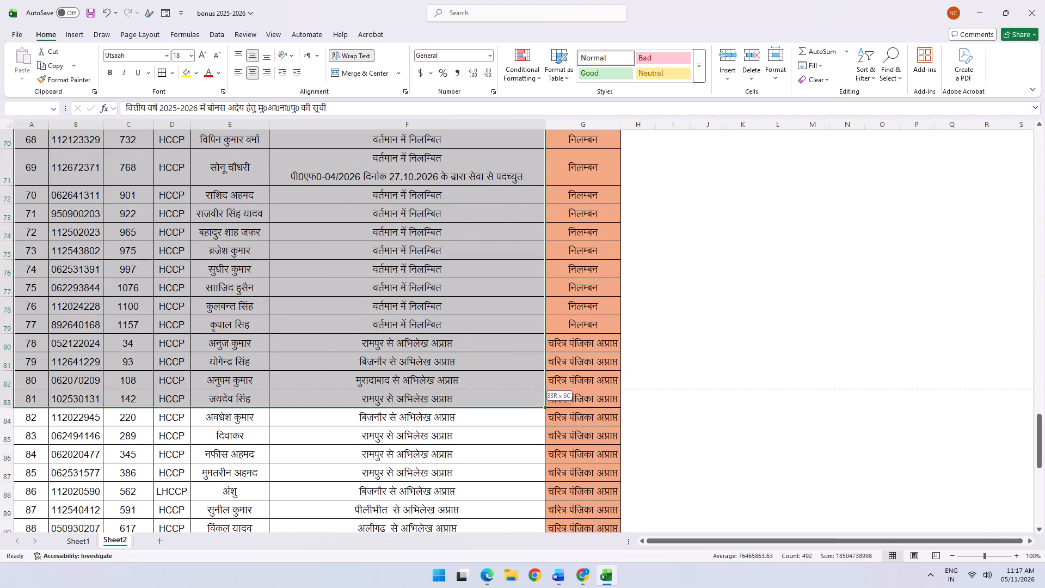
drag(408, 376, 413, 64)
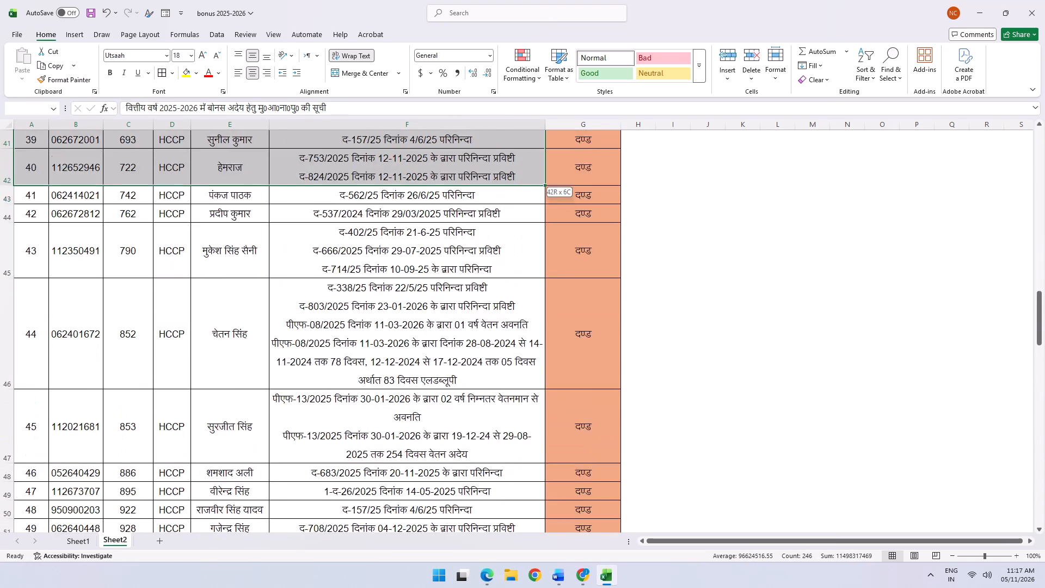
drag(413, 64, 451, 265)
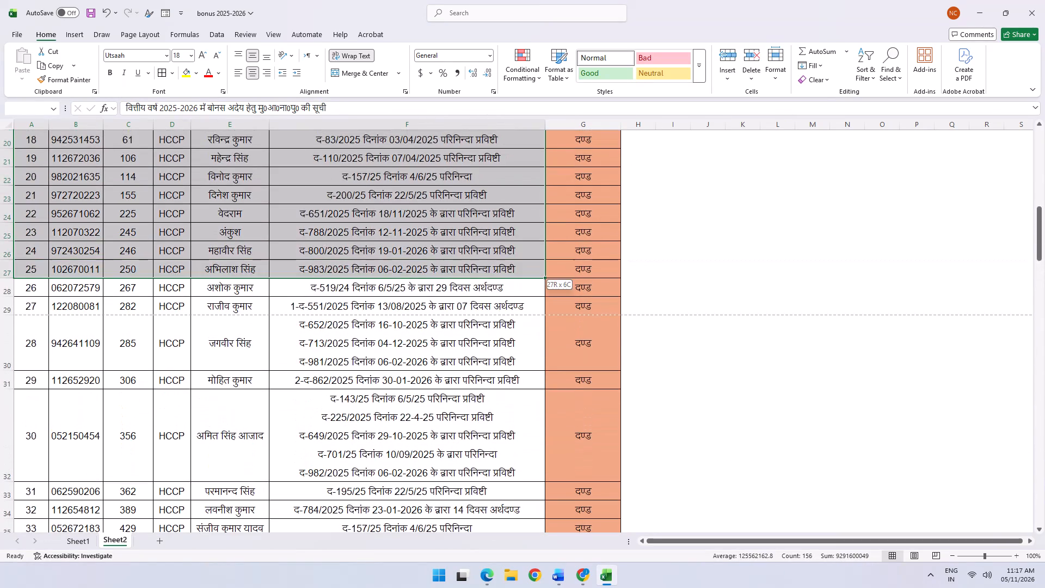
drag(451, 265, 453, 254)
key(ctrl+p)
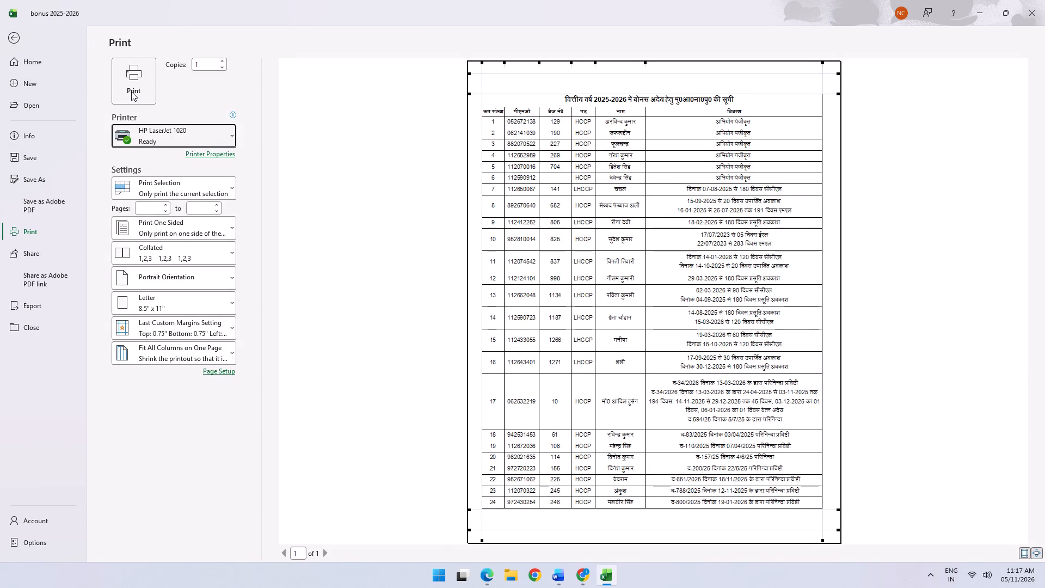
click(131, 91)
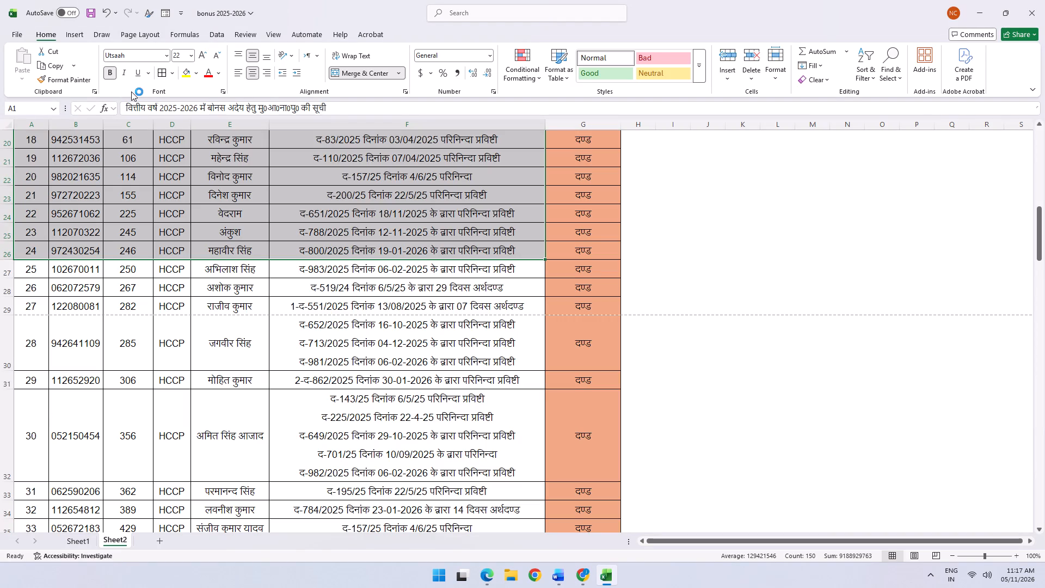
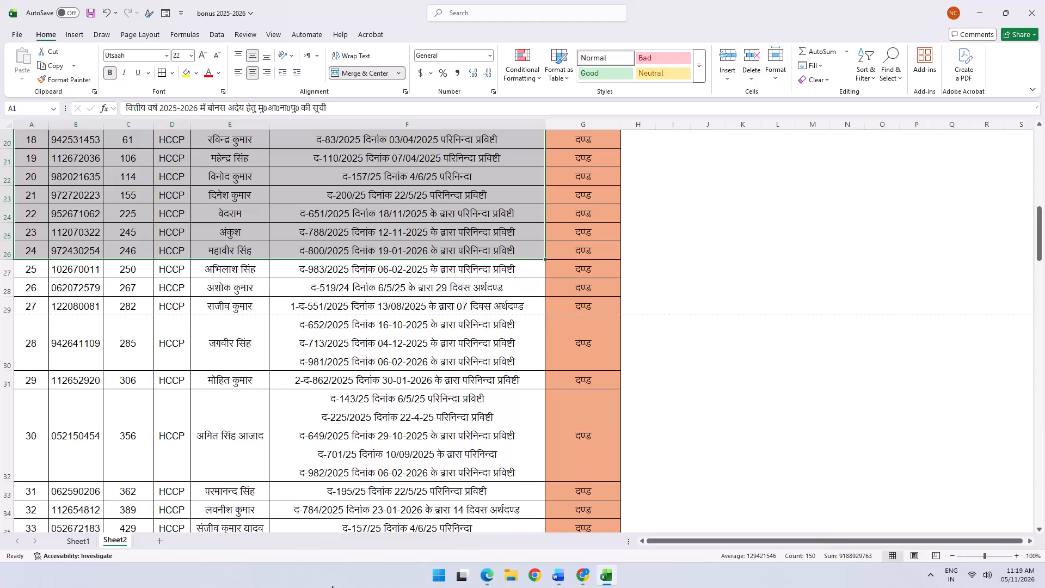
Examine the rest of the Sheet2 list, from serial number 25 down to serial number 96 and the signature block.
scroll(542, 461, down, 11)
scroll(331, 547, up, 1)
scroll(402, 511, down, 4)
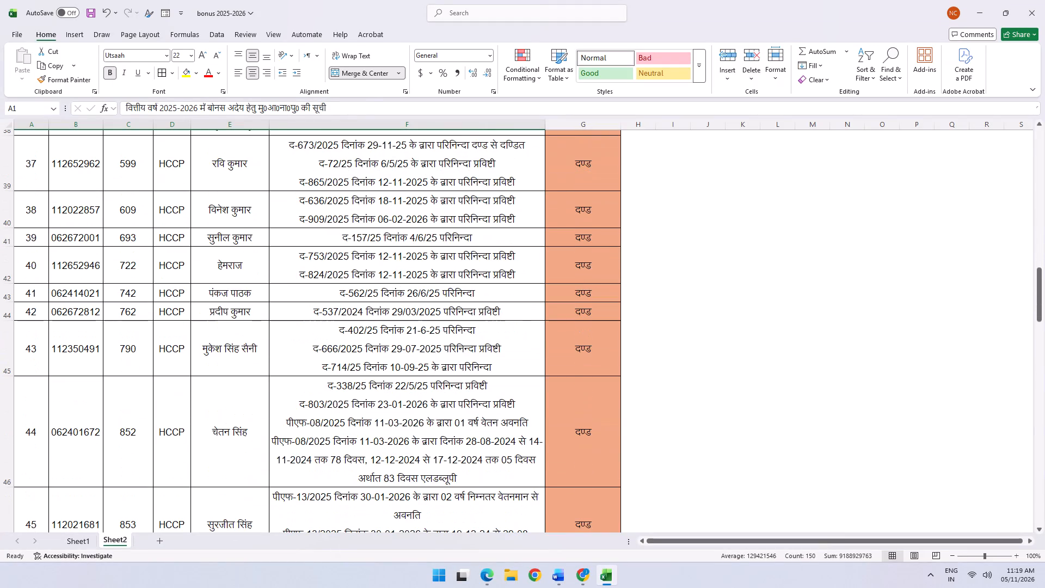
click(380, 487)
key(ctrl+shift+Down)
scroll(357, 315, down, 6)
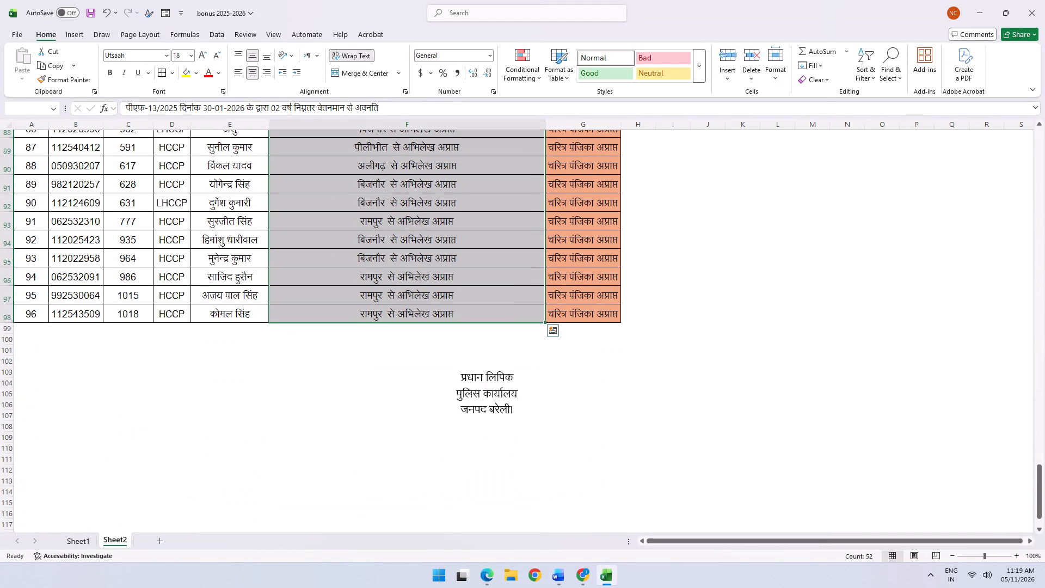
scroll(421, 348, up, 7)
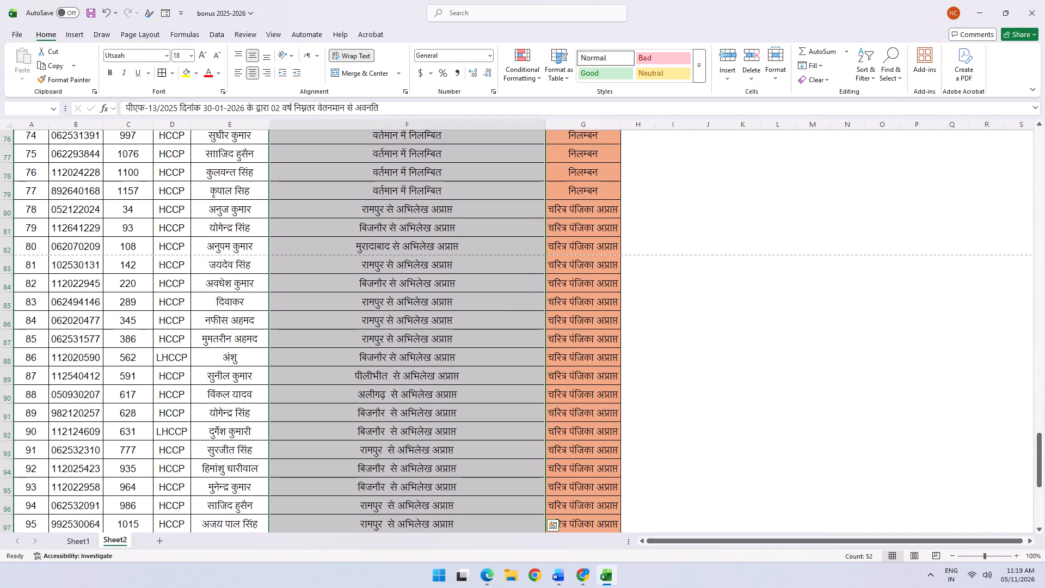
scroll(166, 314, up, 6)
scroll(179, 317, down, 2)
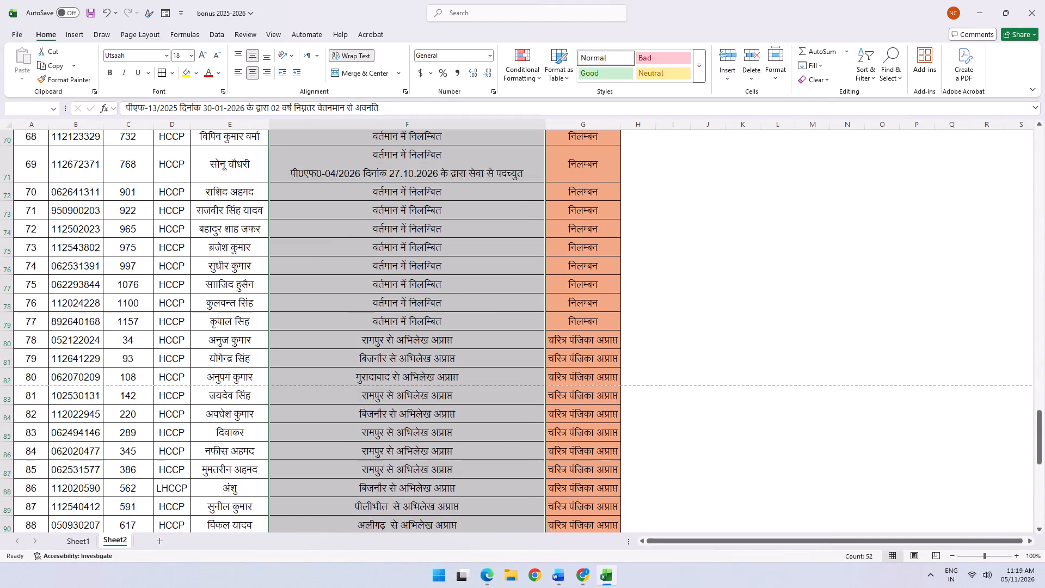
scroll(181, 323, down, 4)
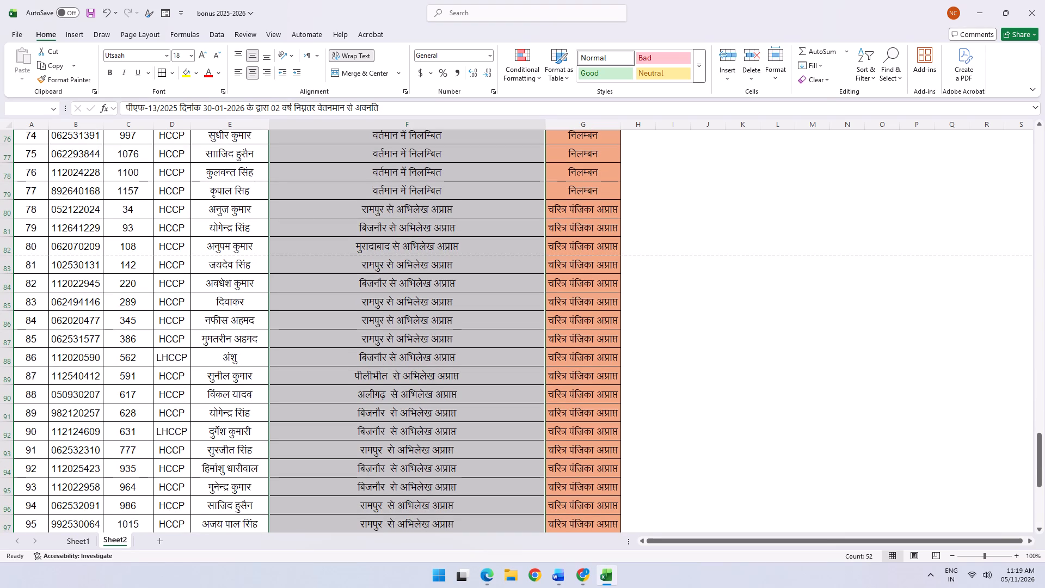
scroll(151, 267, down, 5)
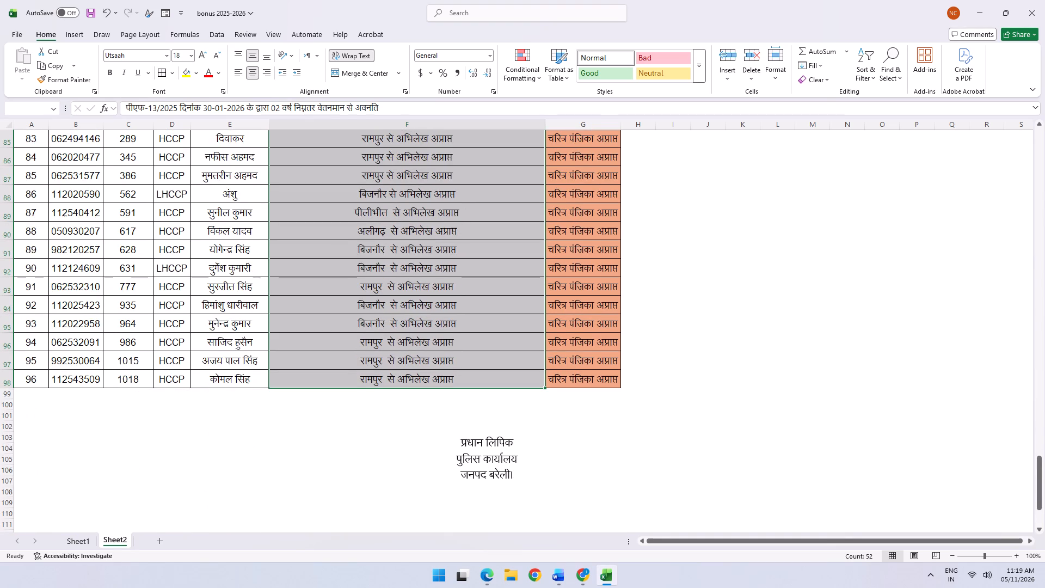
scroll(128, 285, up, 4)
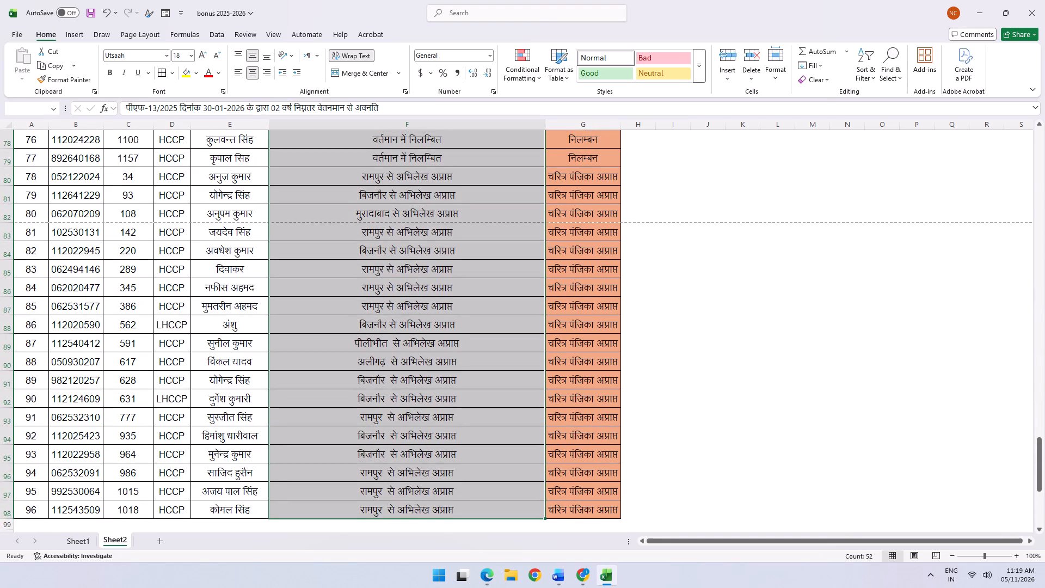
scroll(116, 255, up, 2)
scroll(117, 265, down, 2)
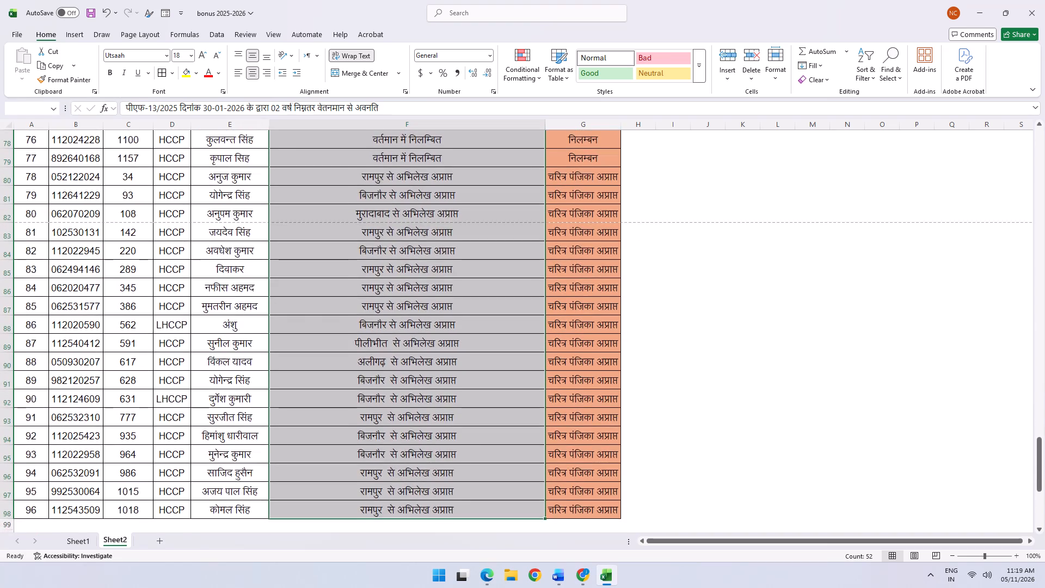
scroll(116, 275, up, 3)
scroll(166, 243, up, 3)
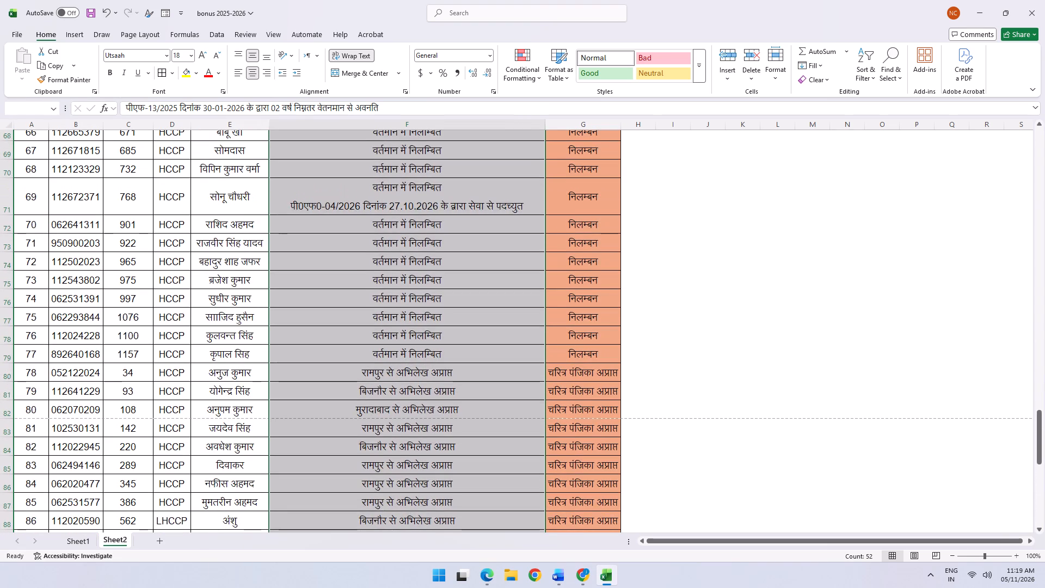
Select A71:F107, from serial number 69 through the signature block, and preview the selection's printout.
drag(23, 197, 483, 587)
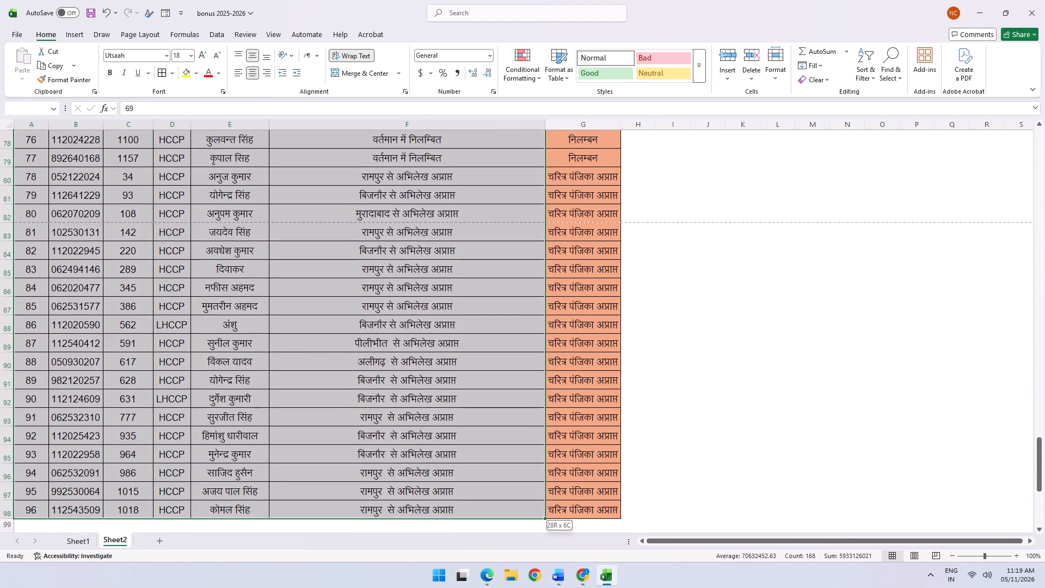
drag(483, 587, 488, 415)
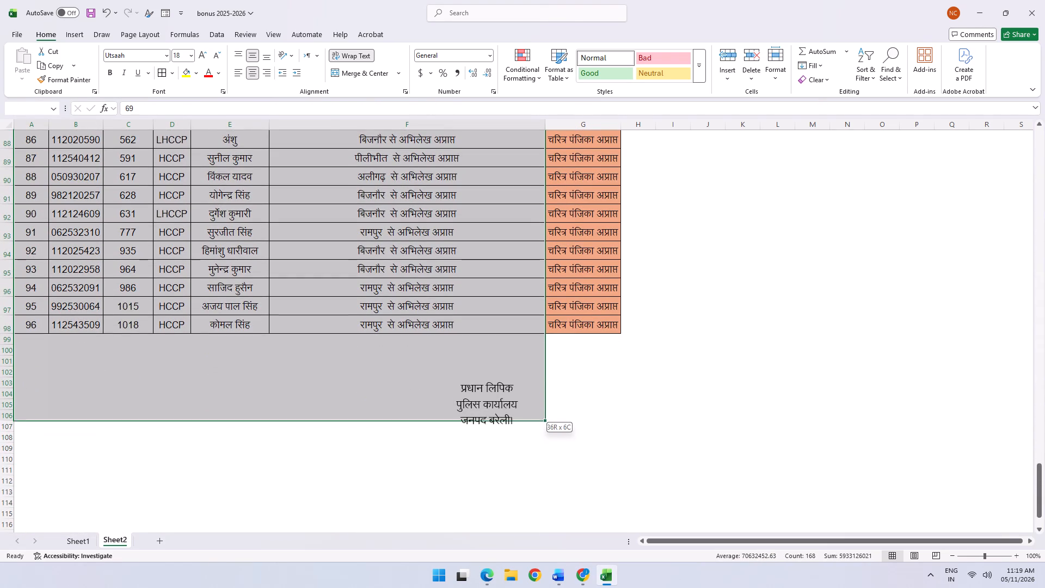
drag(488, 415, 483, 429)
key(ctrl+p)
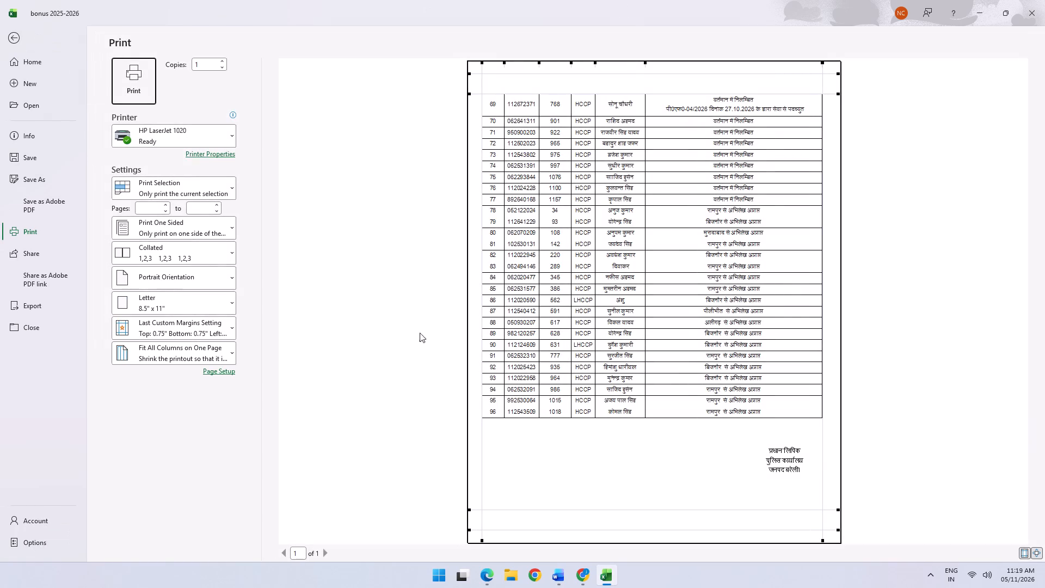
key(Escape)
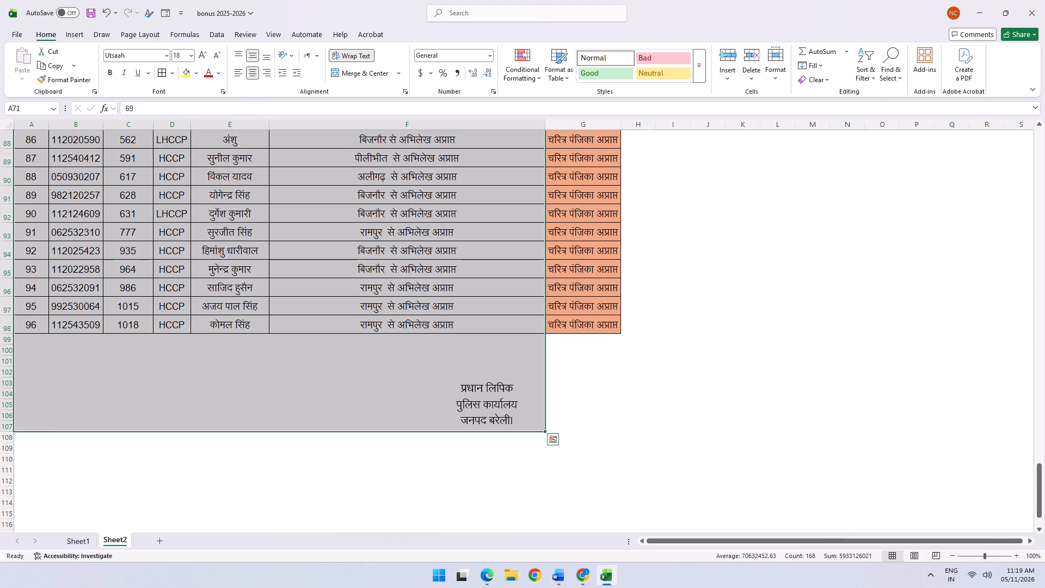
Shrink the selection to A71:F98, leaving out the signature block, and print only that range on the HP LaserJet 1020.
key(ctrl+shift+Up)
key(ctrl+p)
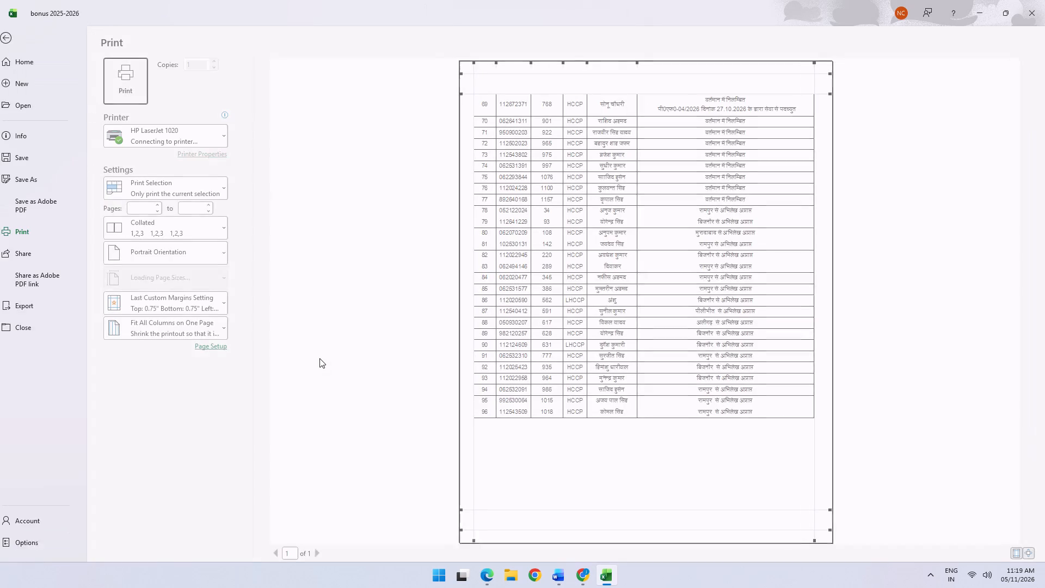
click(128, 79)
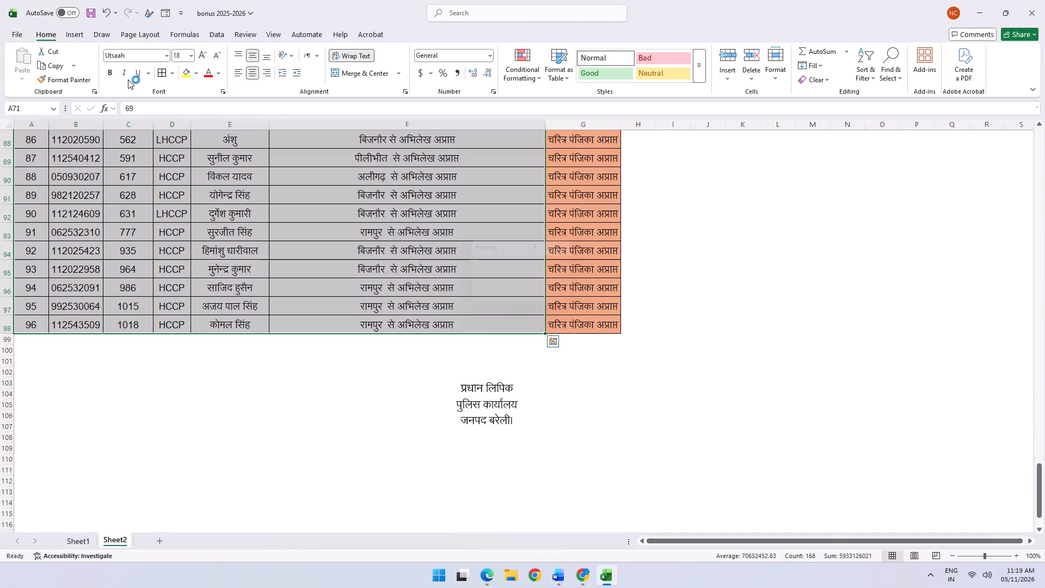
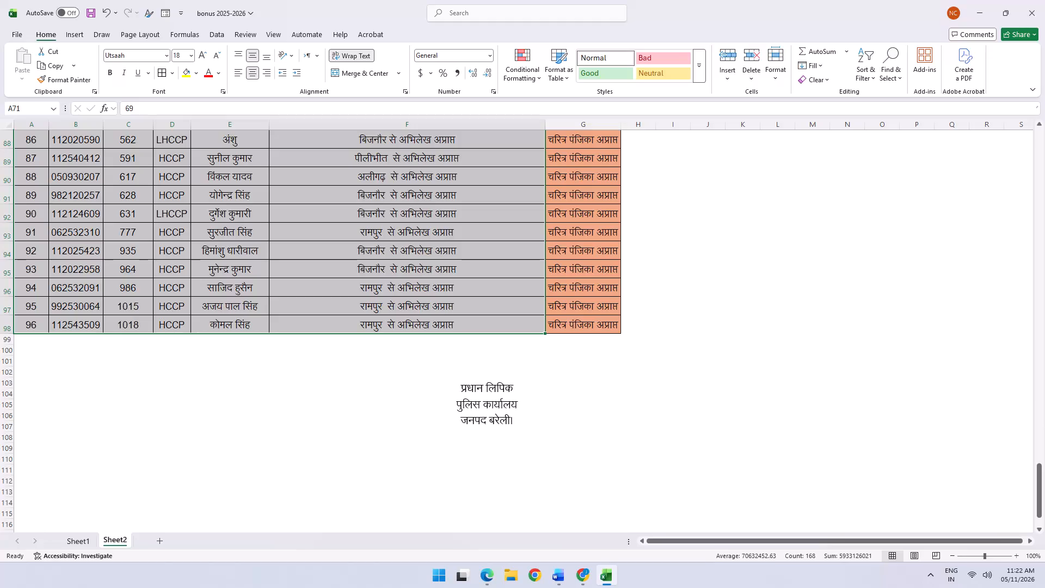
Merge and center cells A100 to F100 below the last list entry.
click(35, 349)
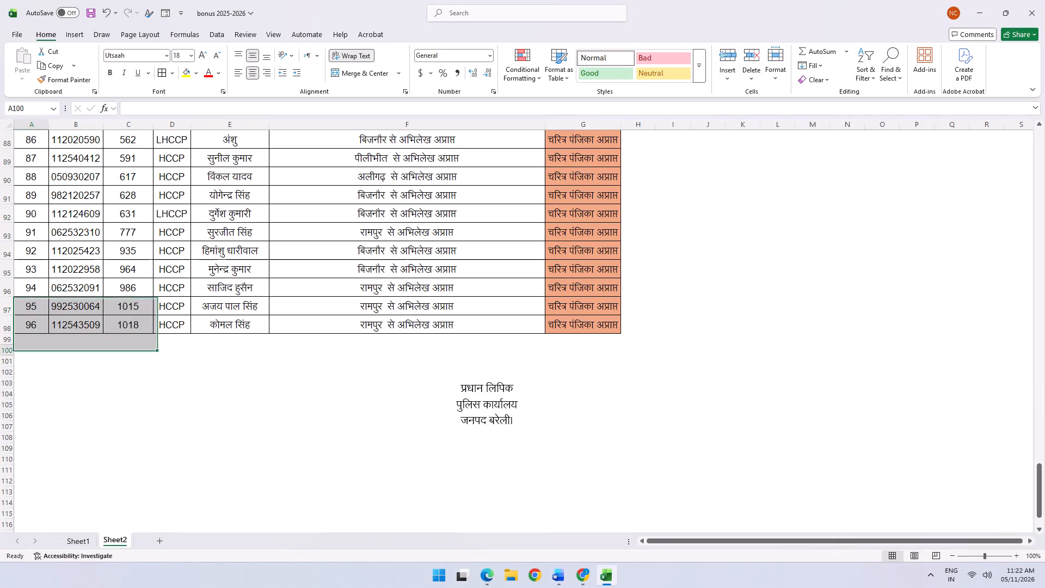
drag(27, 350, 130, 351)
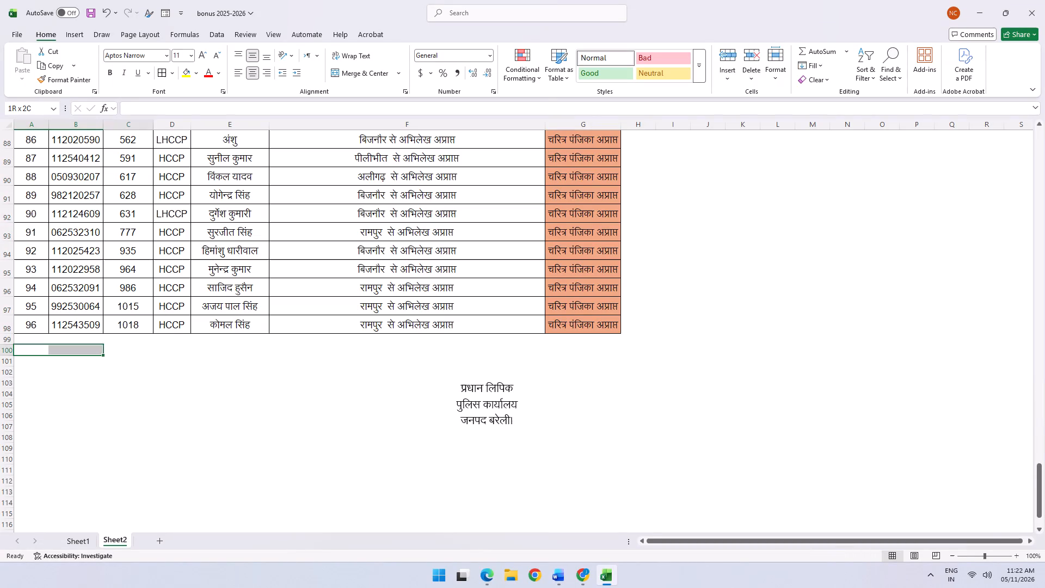
drag(130, 351, 19, 352)
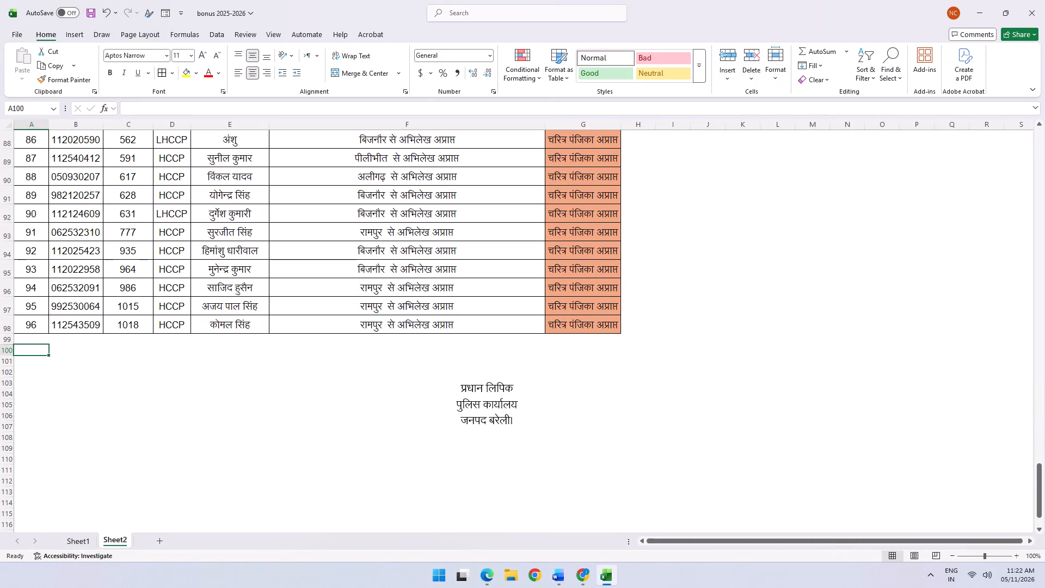
drag(19, 352, 443, 353)
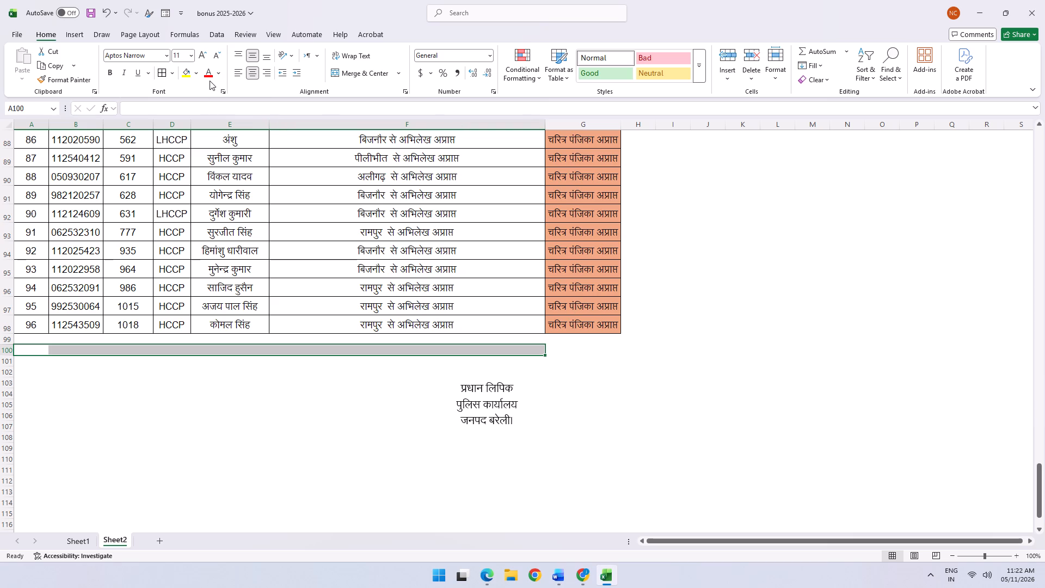
click(344, 76)
Enter in the merged A100 cell: "प्रमाणित किया जाता है कि वित्तीय वर्ष 2025-2026 के बोनस में किसी कर्मी का नाम छोड़ा नहीं गया है।".
click(39, 349)
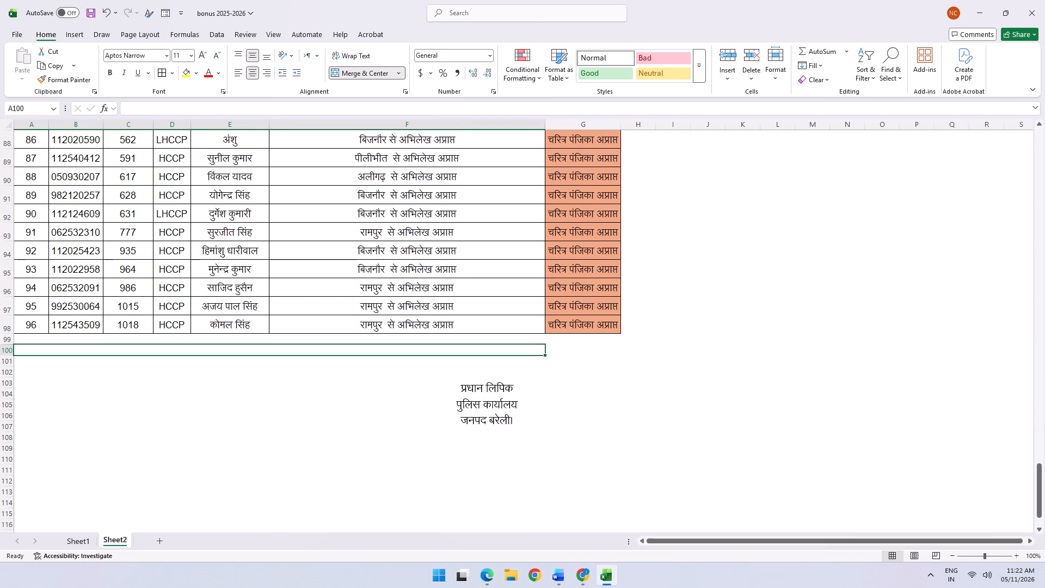
text(hdje)
key(BackSpace)
key(BackSpace)
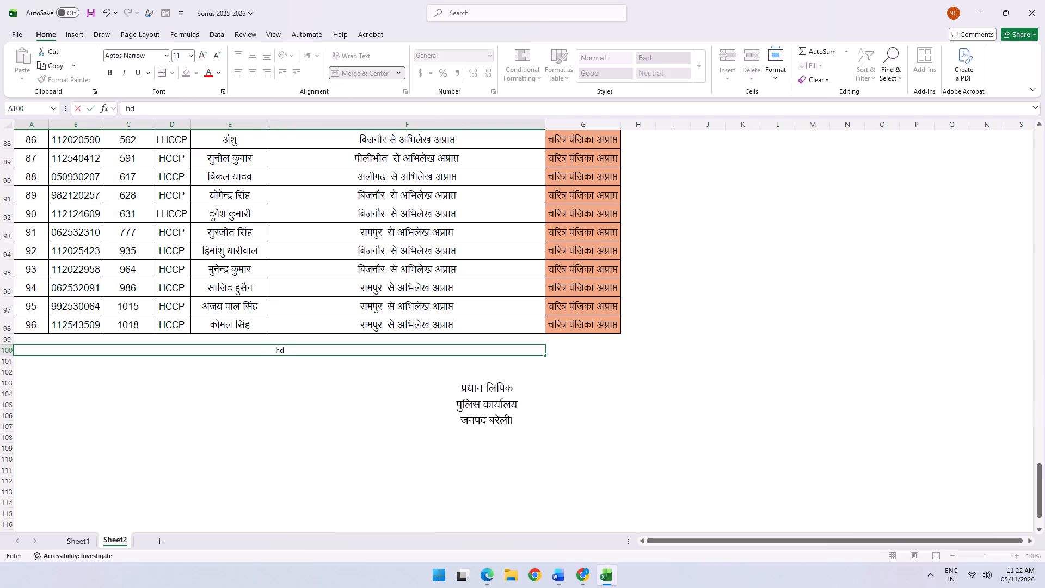
key(BackSpace)
key(BackSpace)
key(BackSpace)
text(प्रा)
key(BackSpace)
text(माणित किया जाता है कि)
key(space)
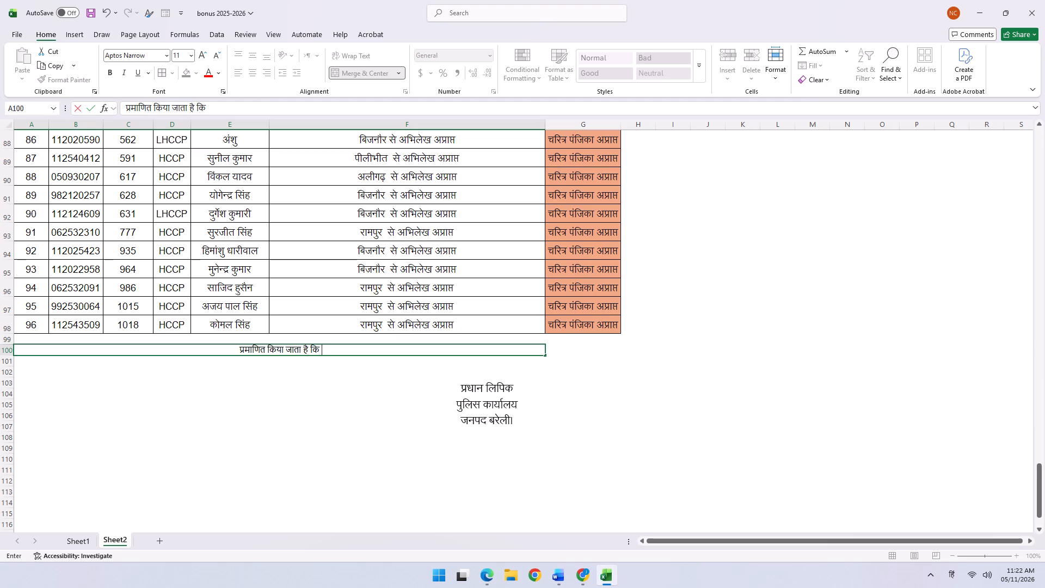
text(विर्)
key(BackSpace)
key(BackSpace)
text(त्तीय वर्ष)
key(space)
text(2025-2026)
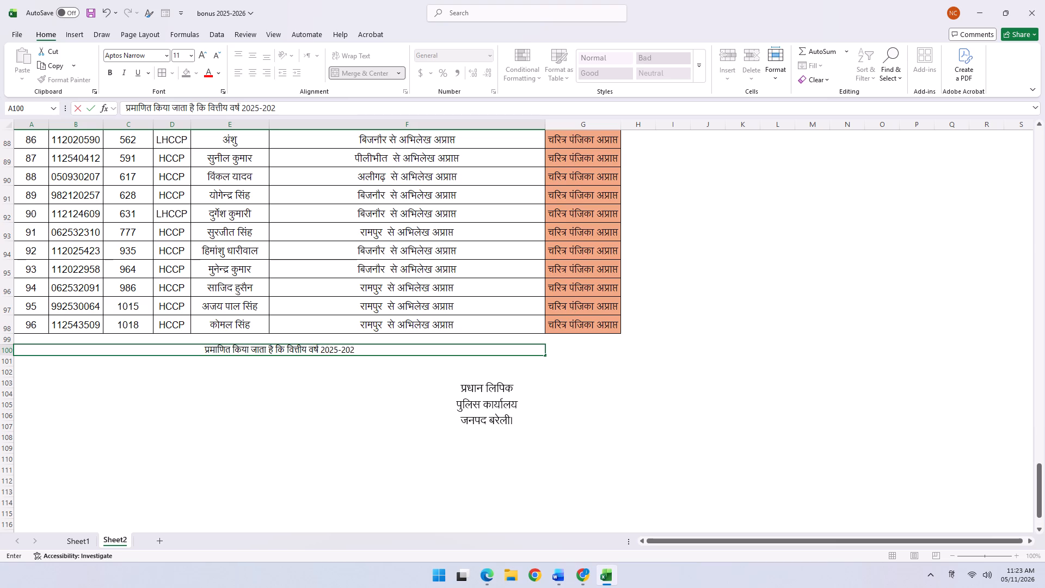
key(space)
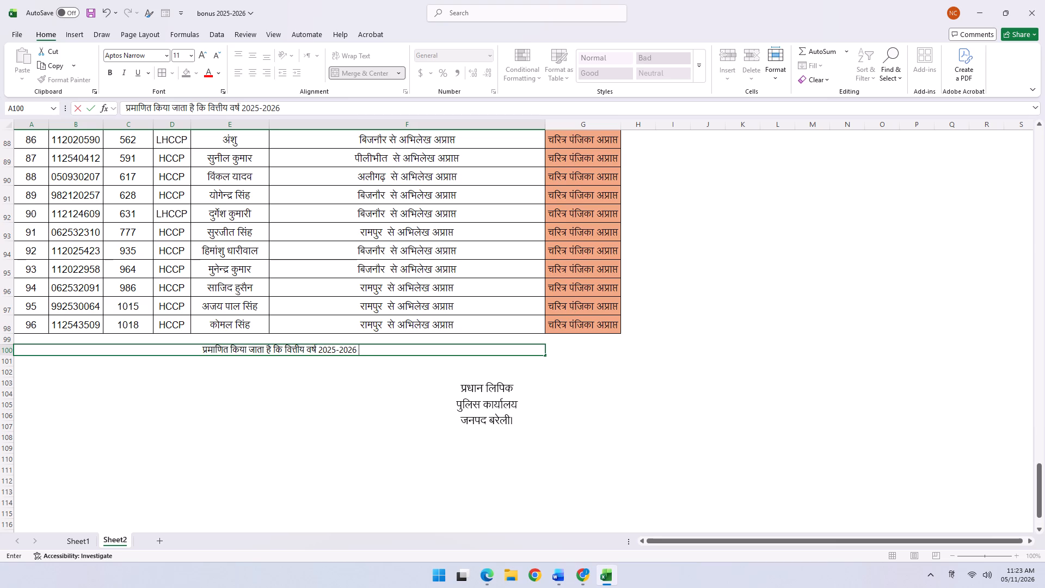
text(के)
key(space)
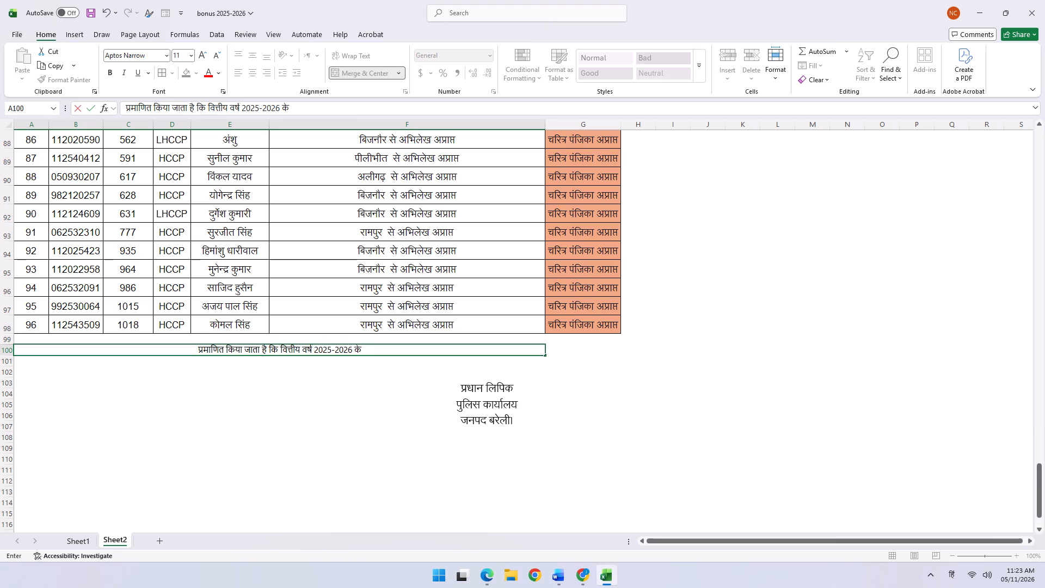
text(बोनवस)
key(BackSpace)
key(BackSpace)
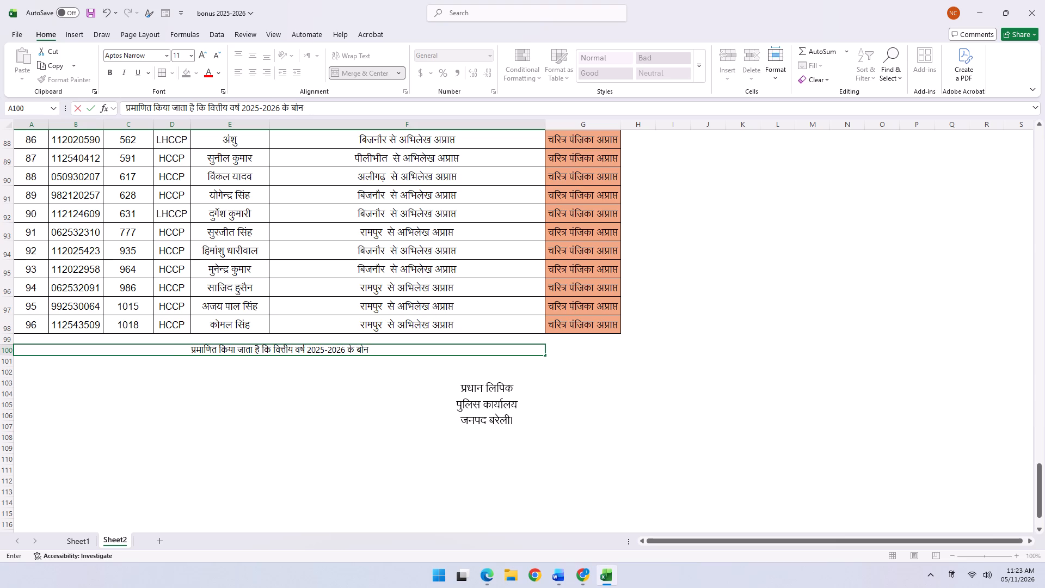
text(स से)
key(BackSpace)
key(BackSpace)
text(में किसी)
key(space)
text(कर्मी का नाम)
key(space)
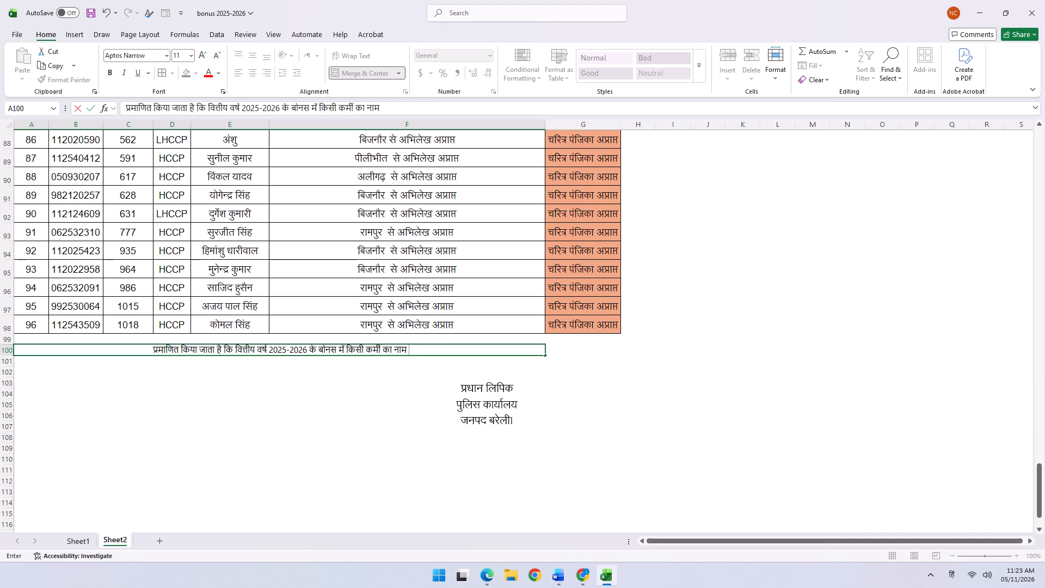
text(छो)
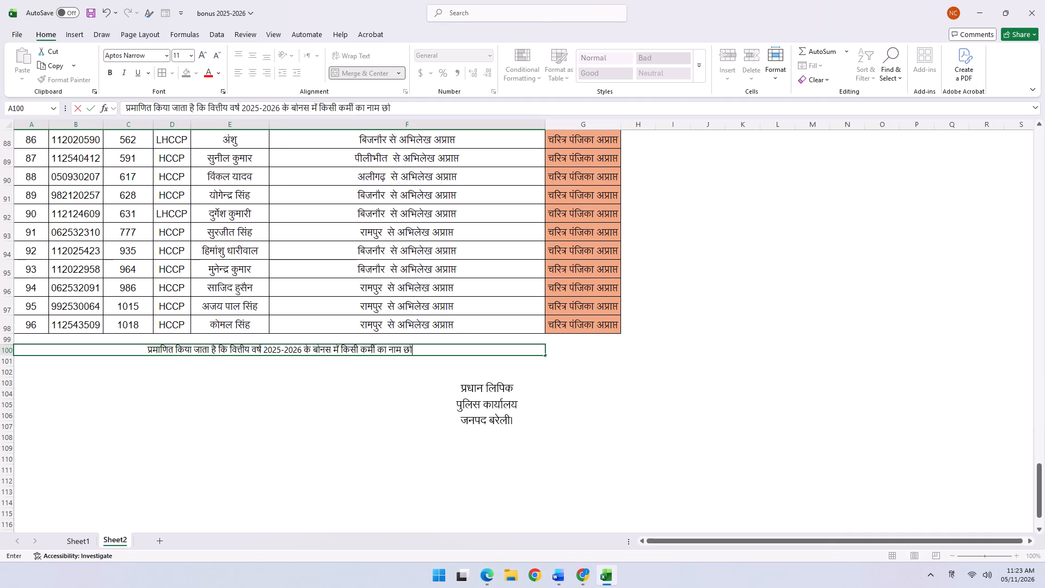
text(ड़ा)
key(space)
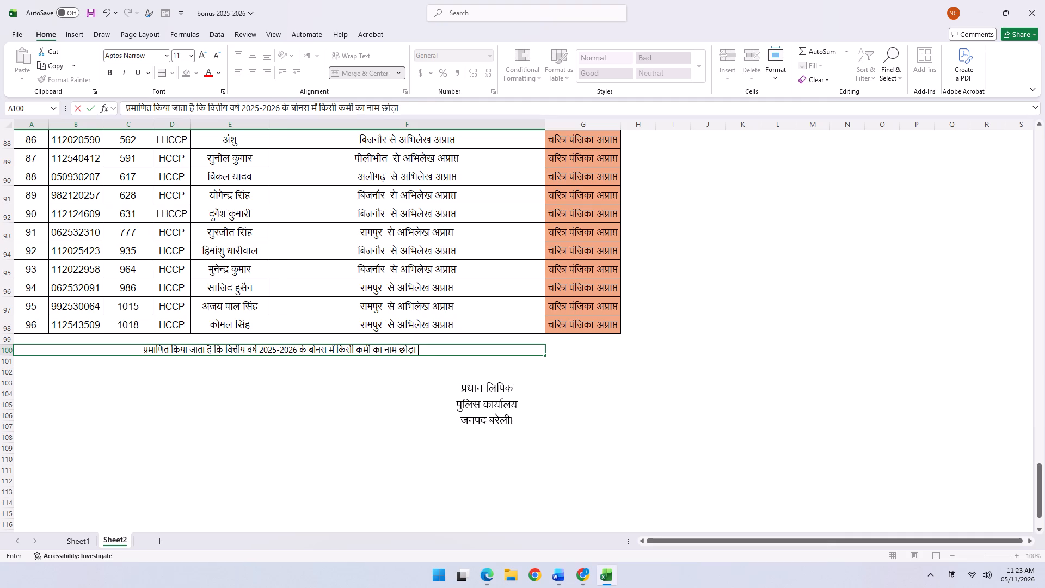
text(नहीं गया है)
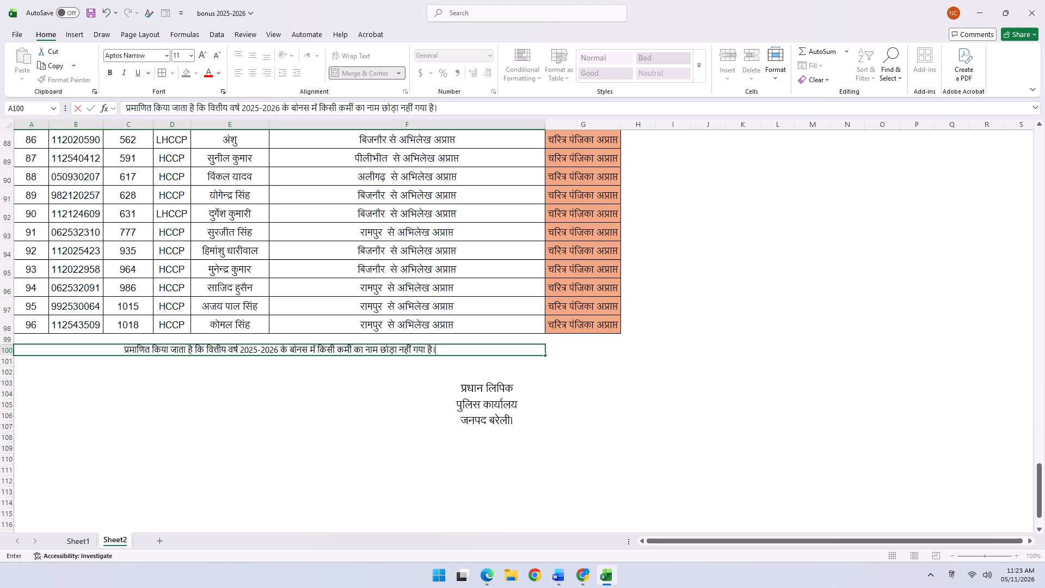
click(636, 392)
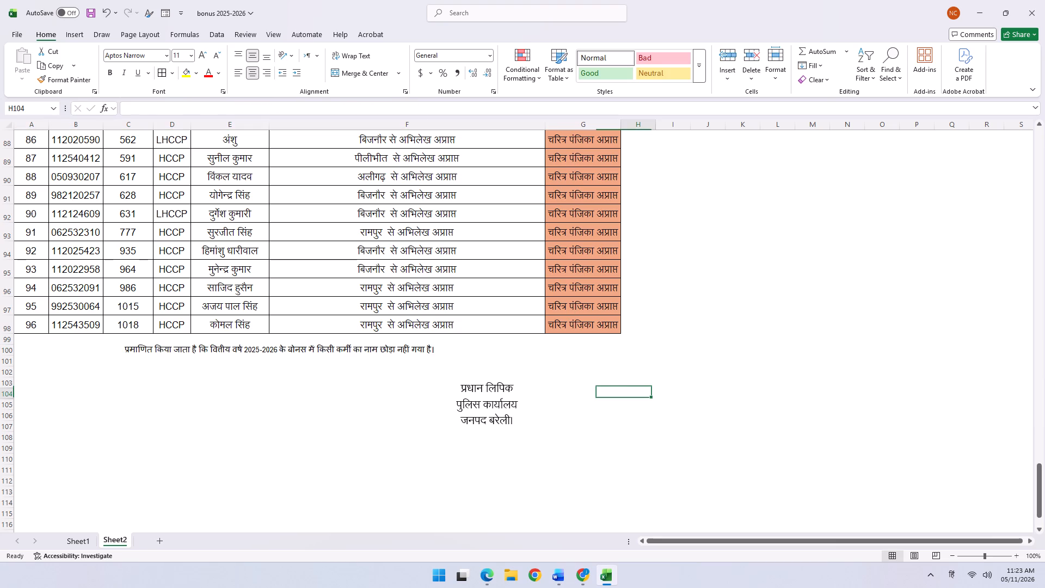
triple_click(438, 352)
drag(439, 351, 83, 354)
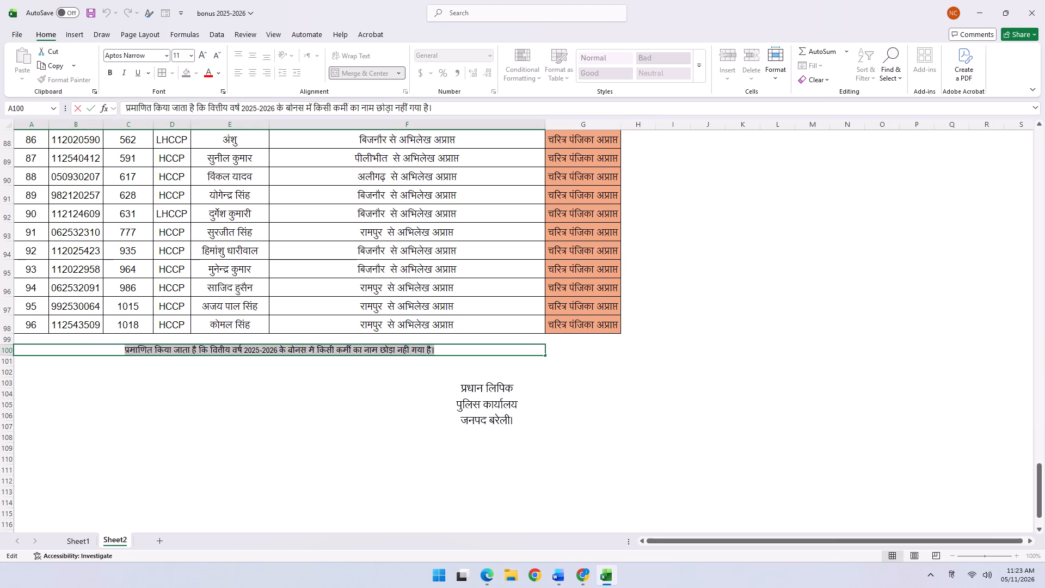
key(ctrl+c)
click(588, 574)
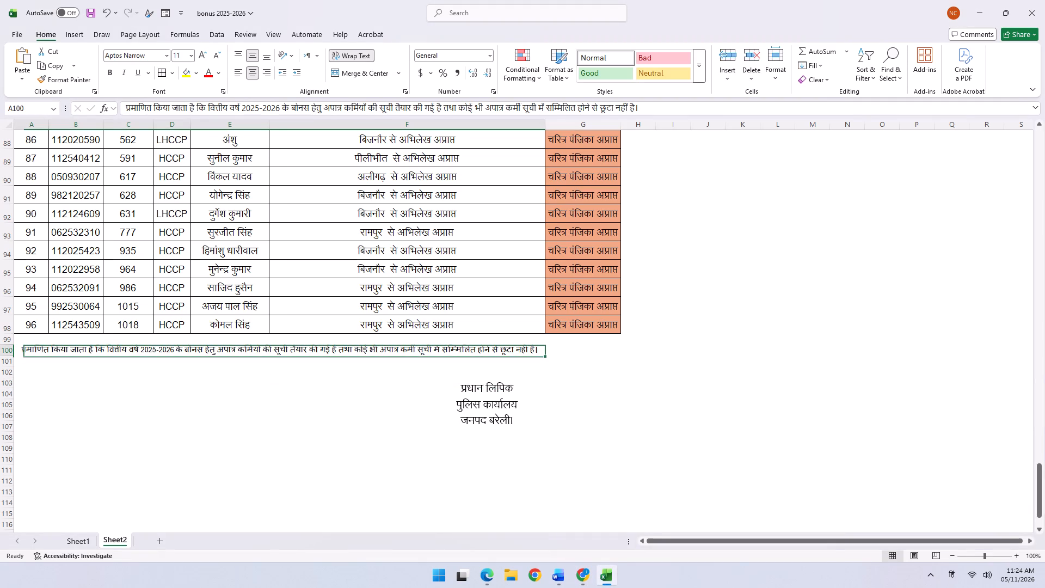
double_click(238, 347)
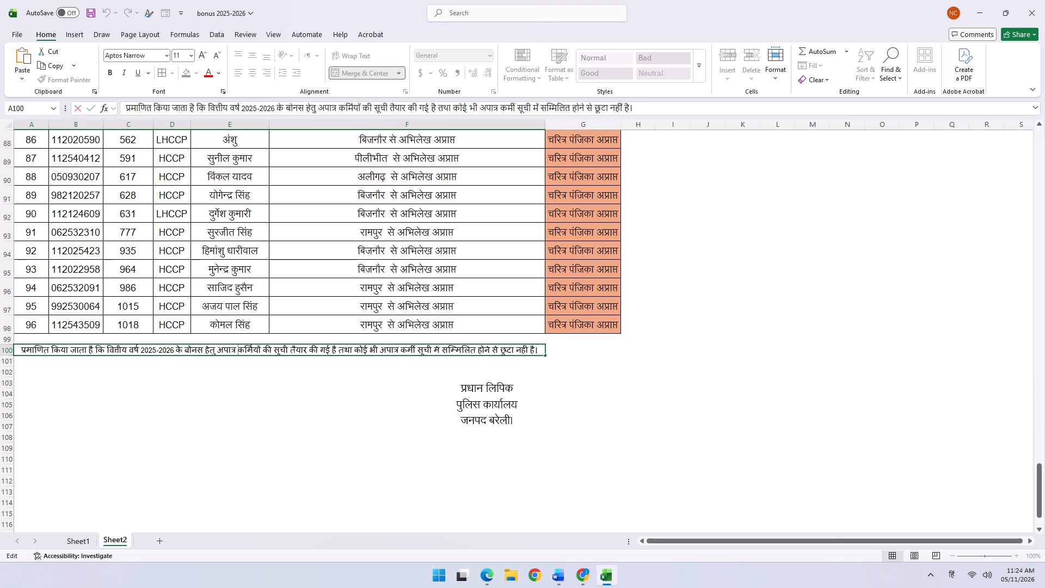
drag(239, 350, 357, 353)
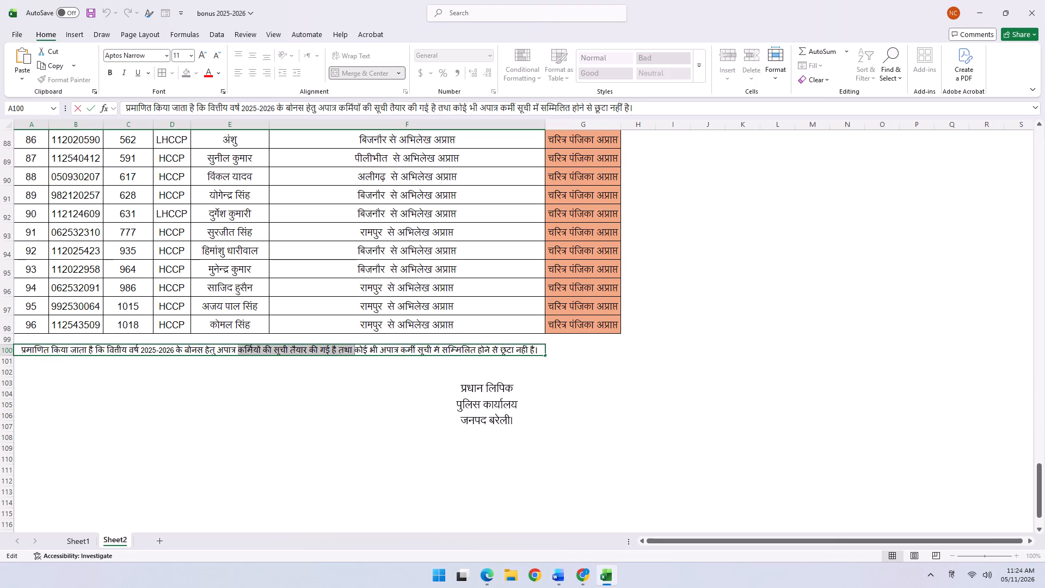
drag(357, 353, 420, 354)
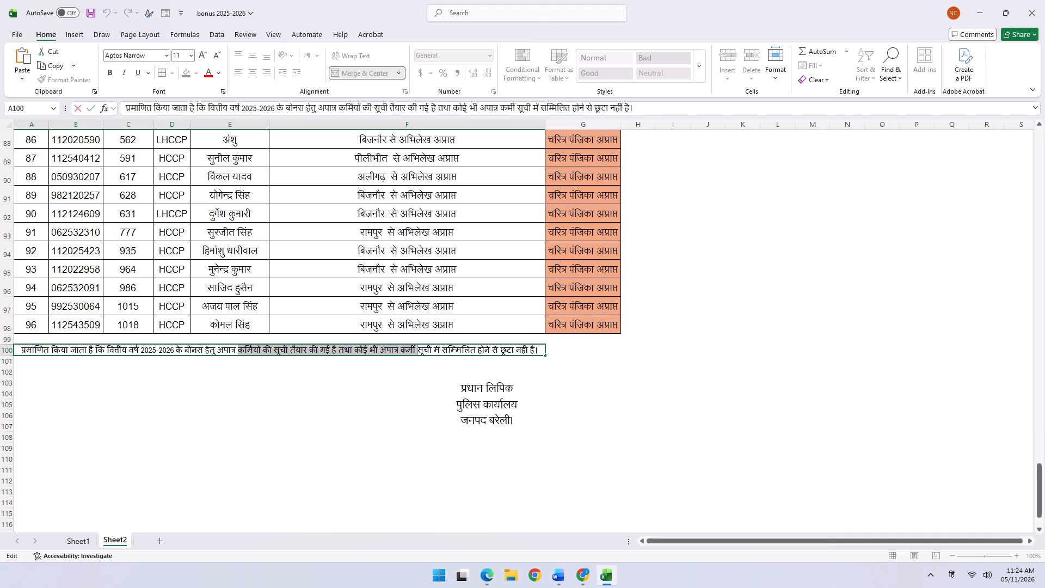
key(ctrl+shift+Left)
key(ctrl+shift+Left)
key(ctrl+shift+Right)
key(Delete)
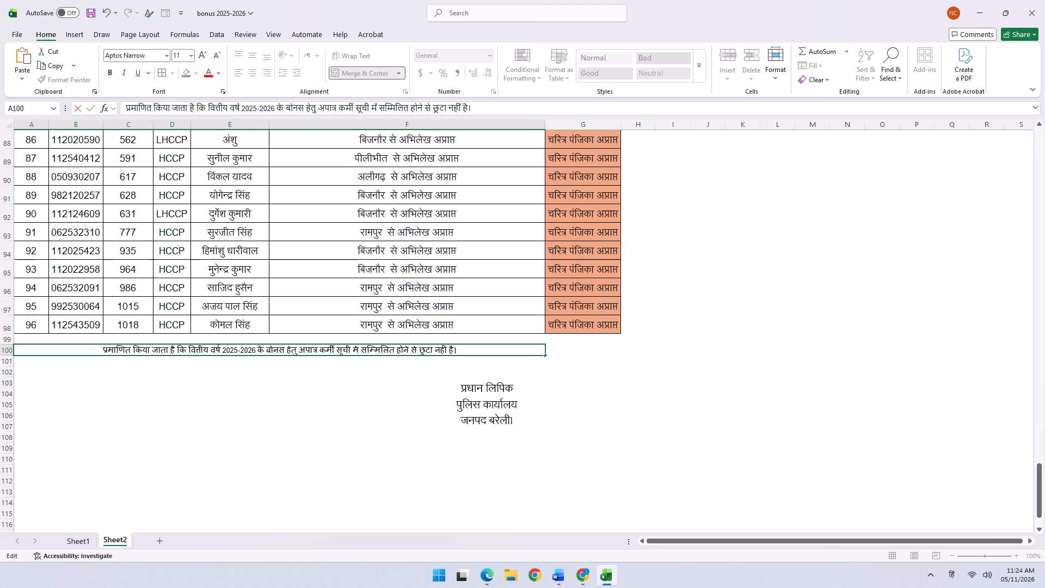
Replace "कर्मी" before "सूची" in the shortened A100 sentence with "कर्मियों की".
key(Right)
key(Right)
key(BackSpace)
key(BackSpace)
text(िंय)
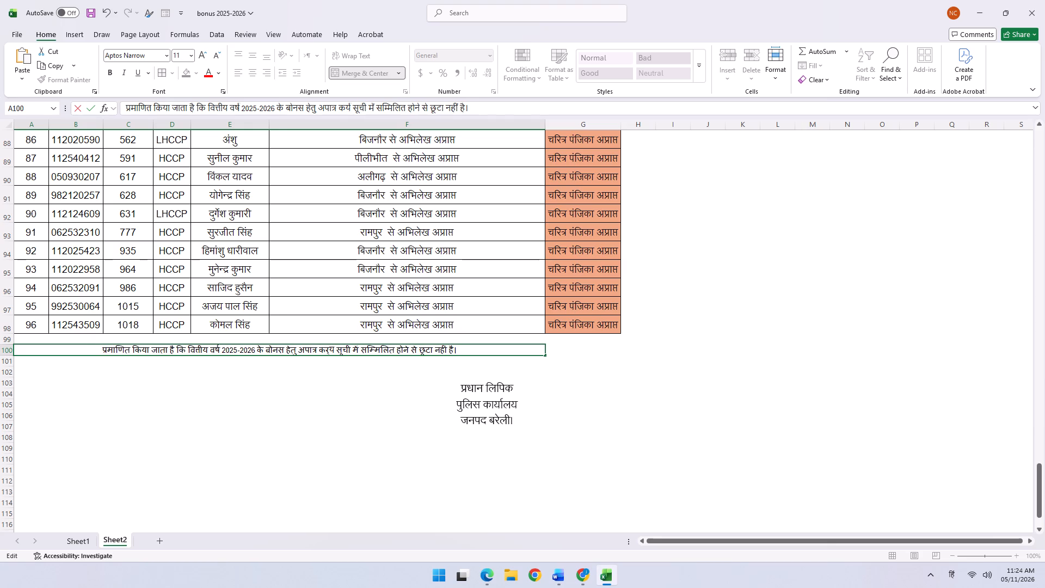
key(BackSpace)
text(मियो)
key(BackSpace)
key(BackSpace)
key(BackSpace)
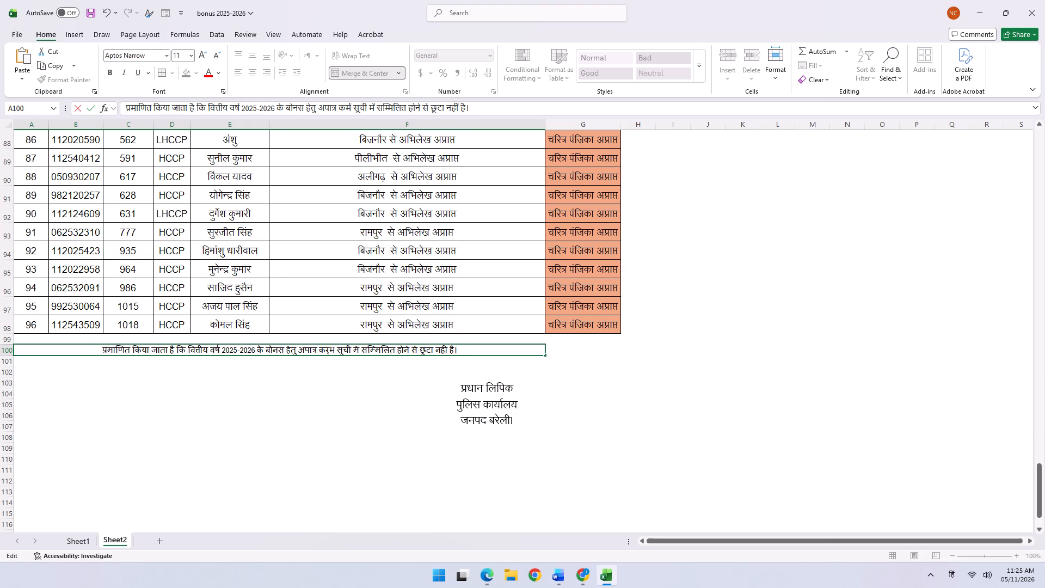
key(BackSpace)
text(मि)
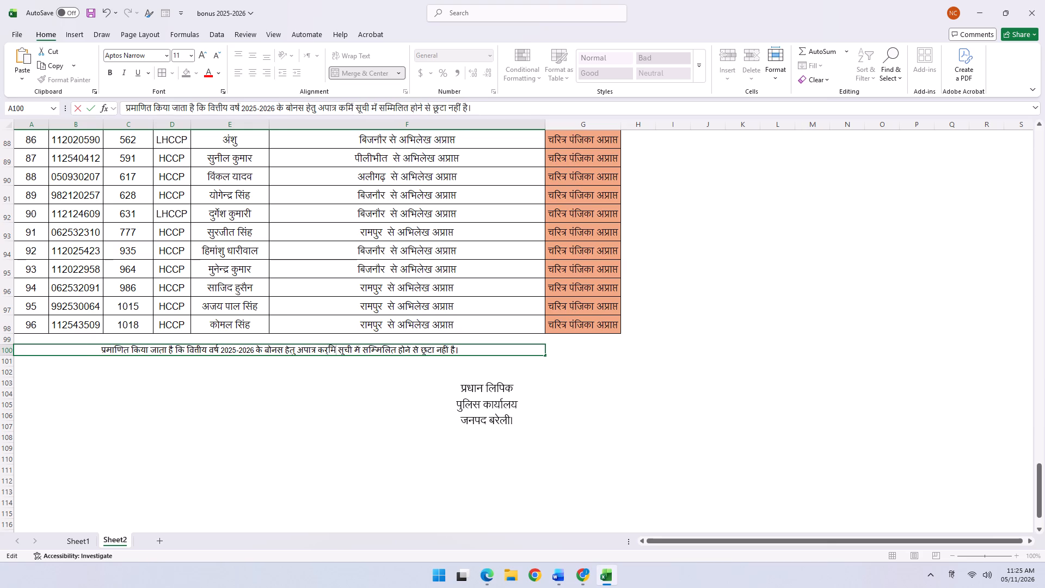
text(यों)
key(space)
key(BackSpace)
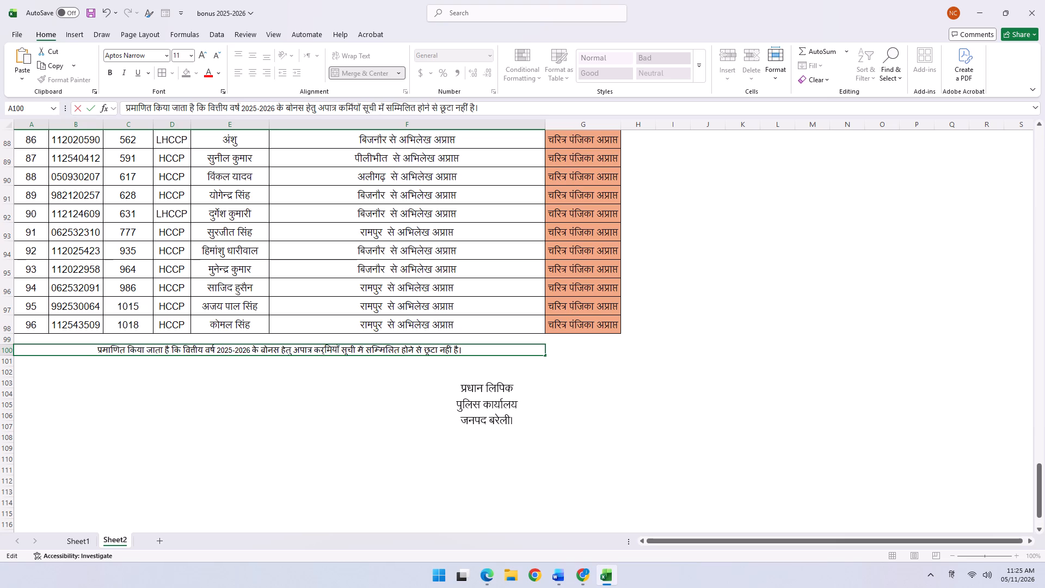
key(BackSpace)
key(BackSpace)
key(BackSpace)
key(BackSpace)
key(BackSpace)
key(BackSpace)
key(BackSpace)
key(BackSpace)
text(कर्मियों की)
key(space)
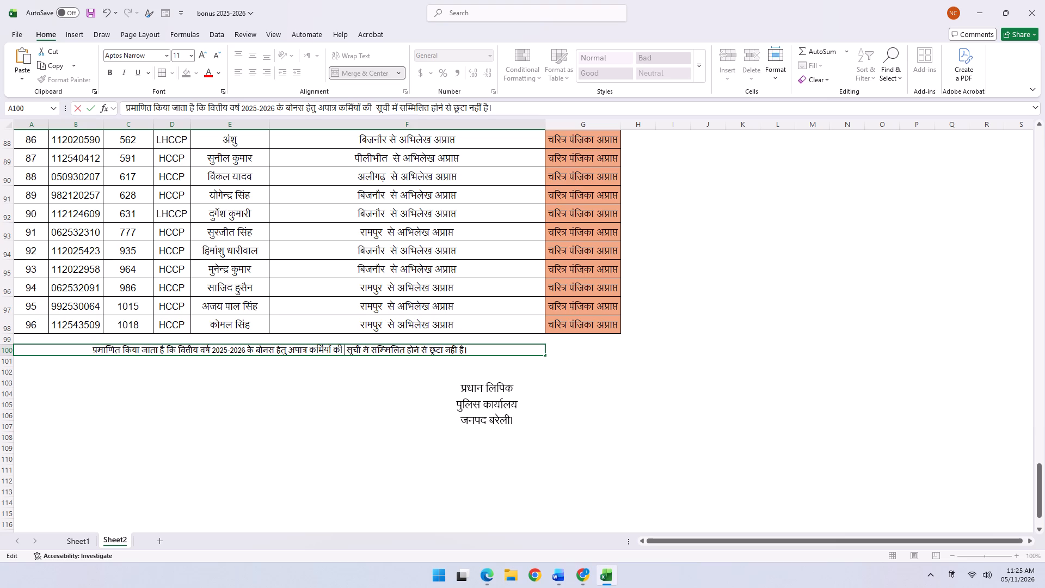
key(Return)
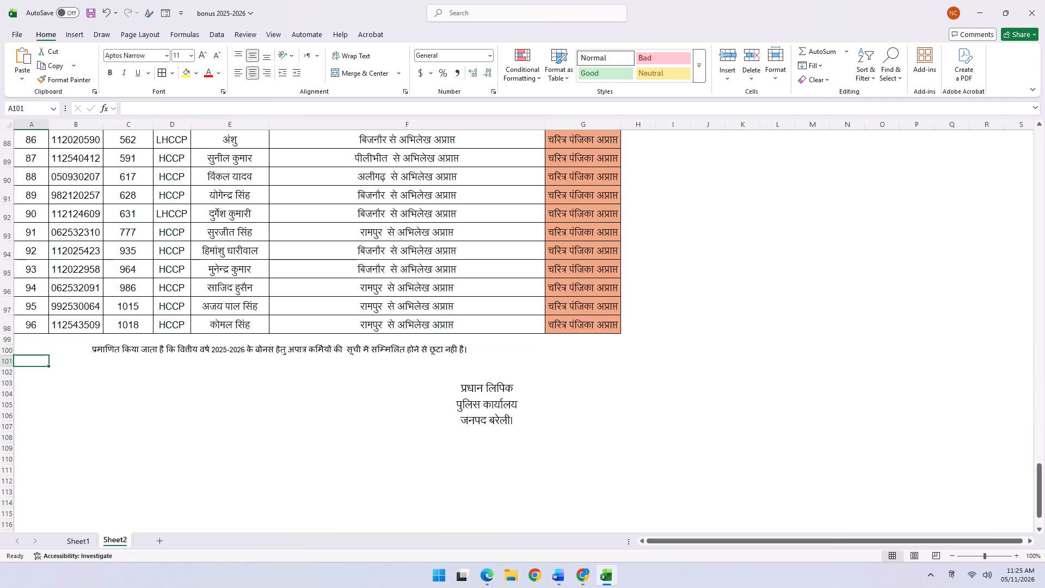
click(346, 350)
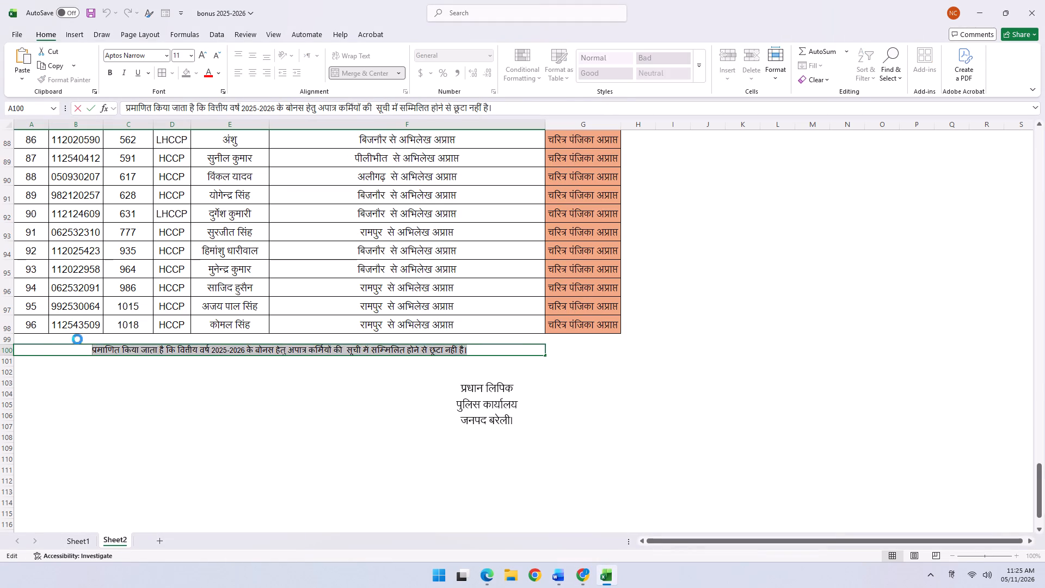
key(ctrl+v)
click(185, 402)
click(207, 357)
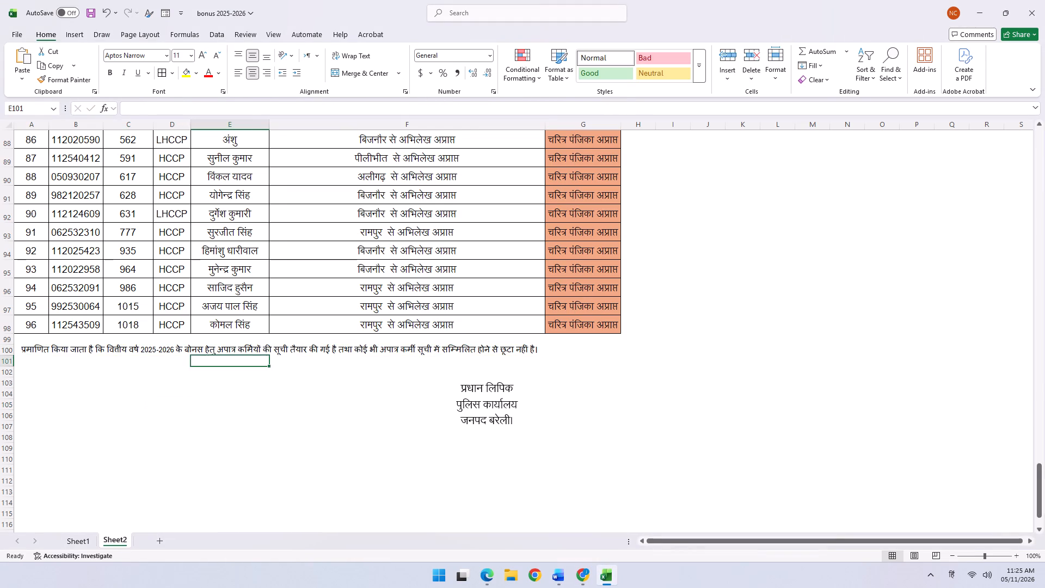
Format the A100 certificate sentence in the Utsaah font at size 18.
click(235, 345)
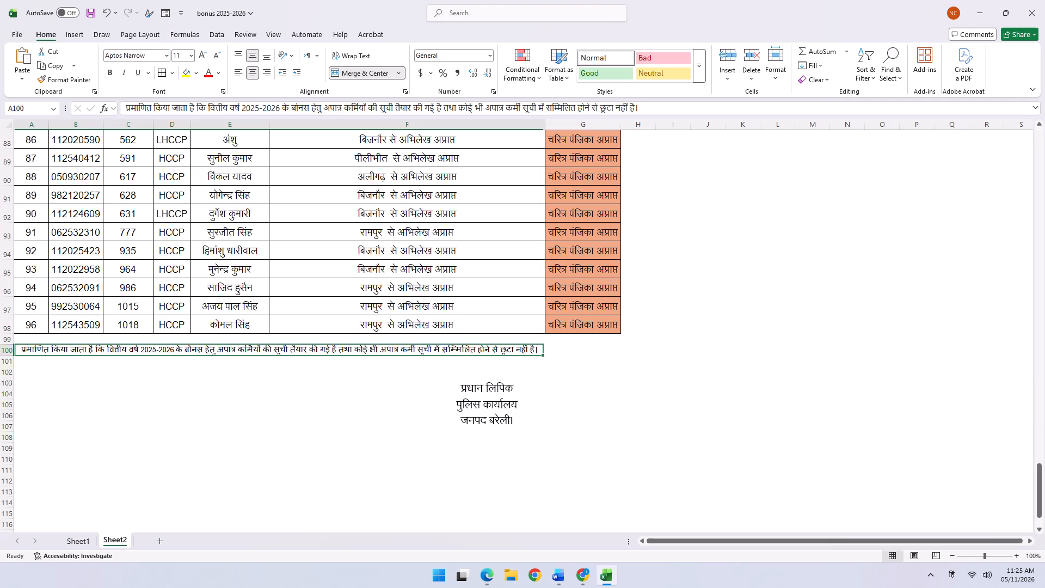
click(159, 54)
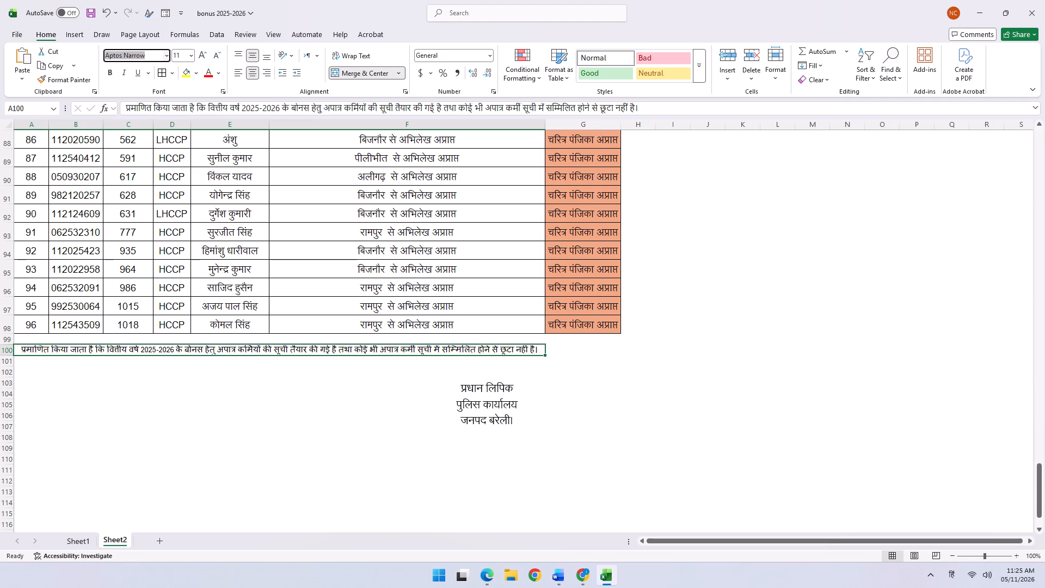
text(ut)
key(Return)
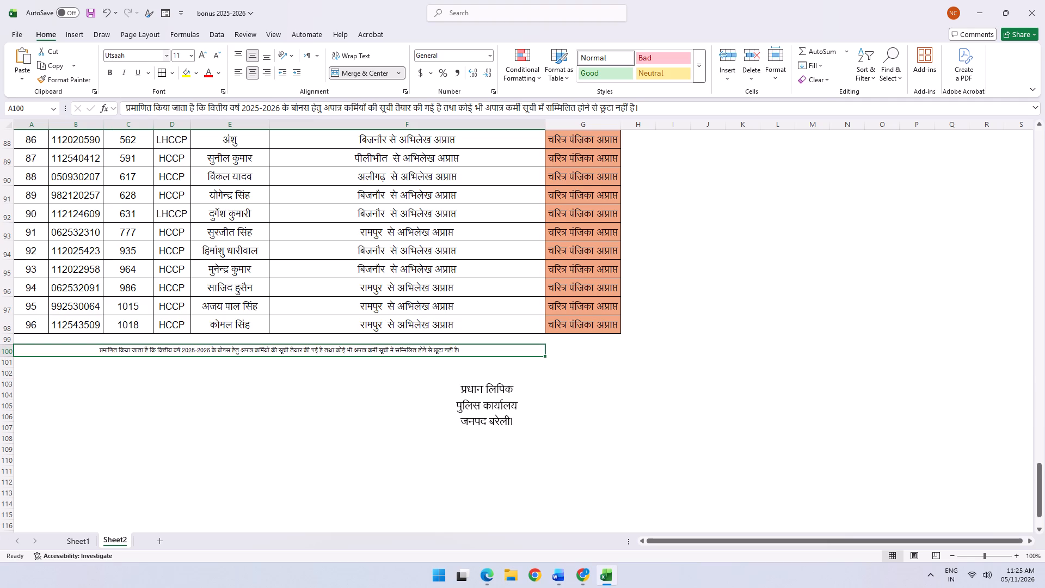
double_click(206, 55)
click(206, 55)
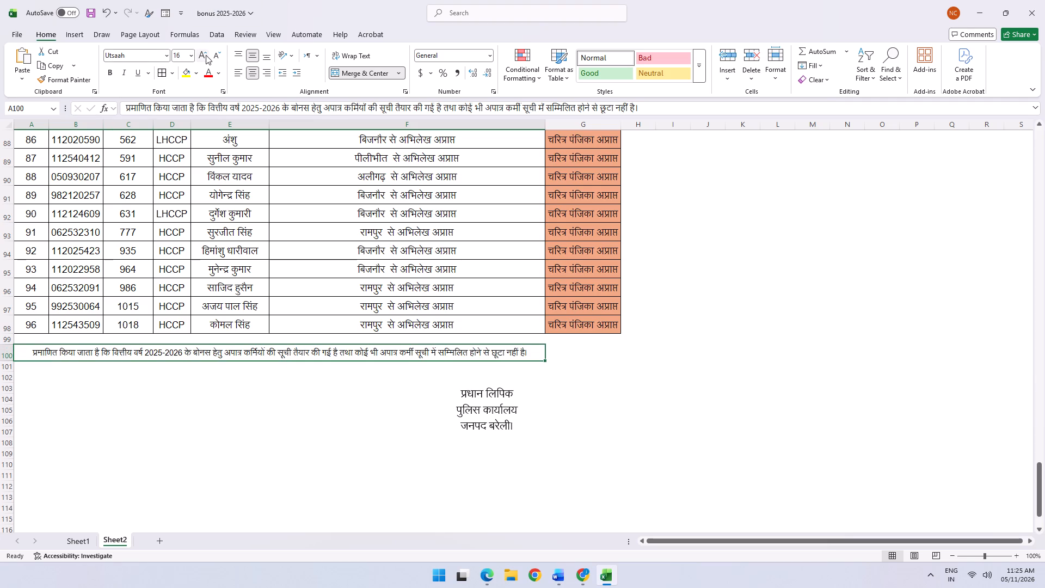
click(206, 55)
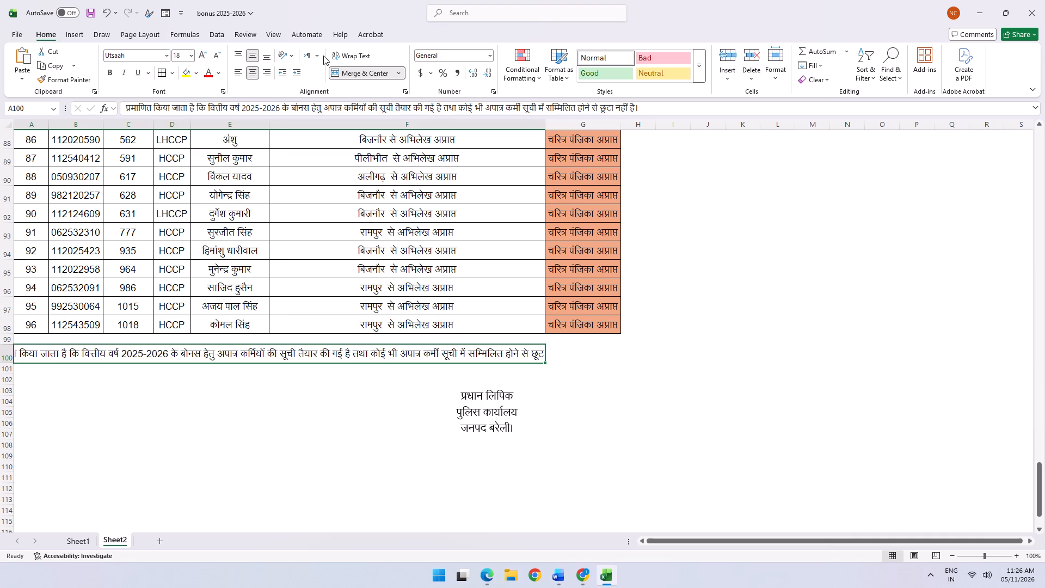
Wrap the A100 text and increase the height of row 100 to fit two lines.
click(342, 56)
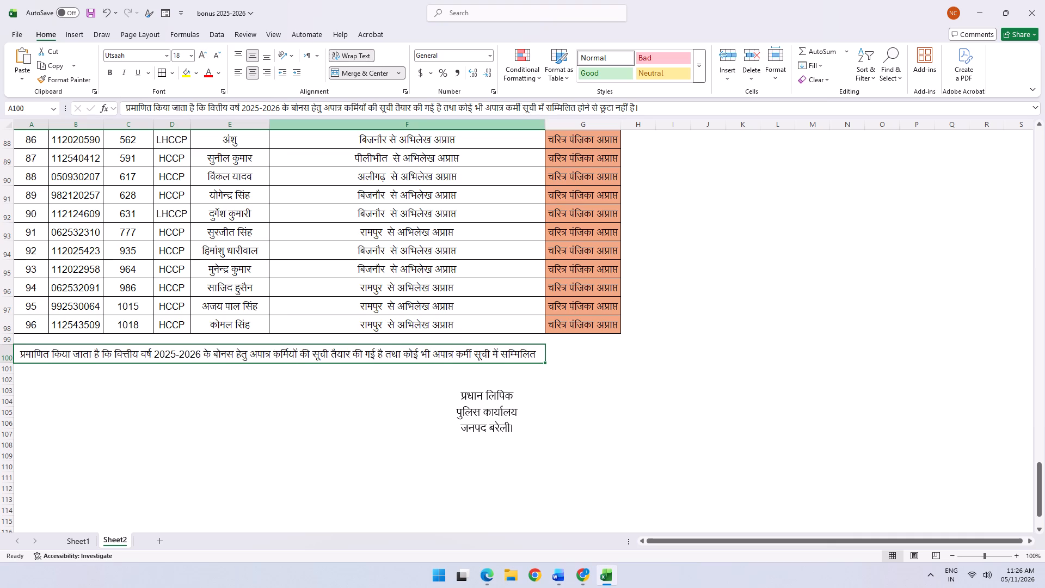
double_click(8, 362)
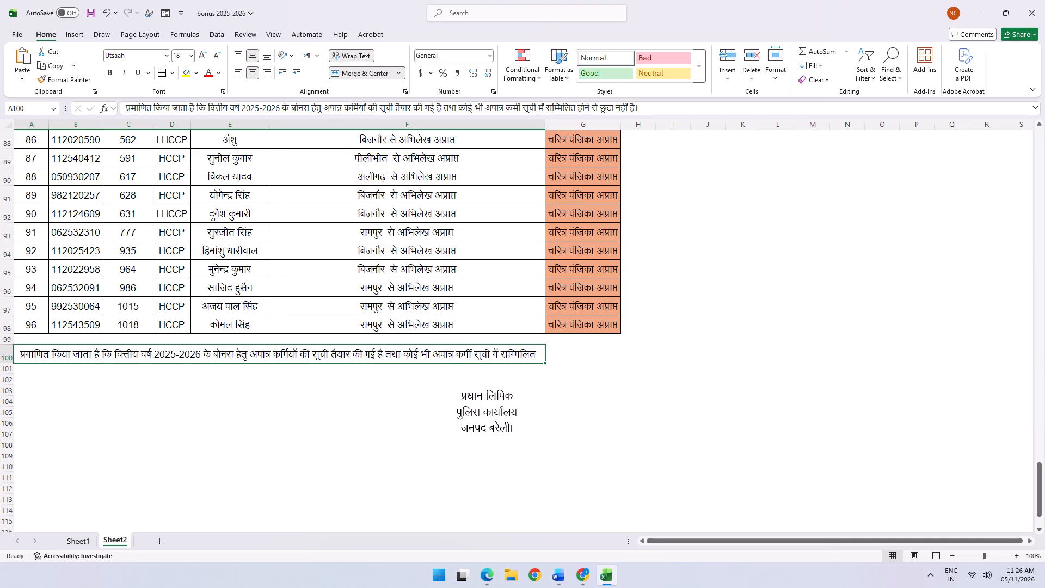
drag(8, 362, 14, 393)
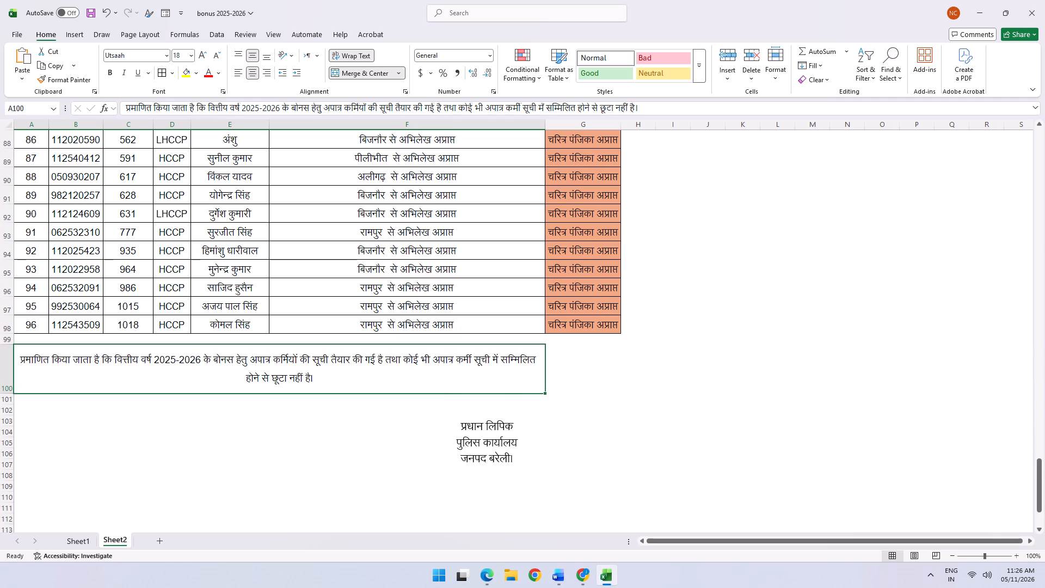
Left-align the certificate sentence in the merged A100 cell.
click(169, 372)
click(235, 76)
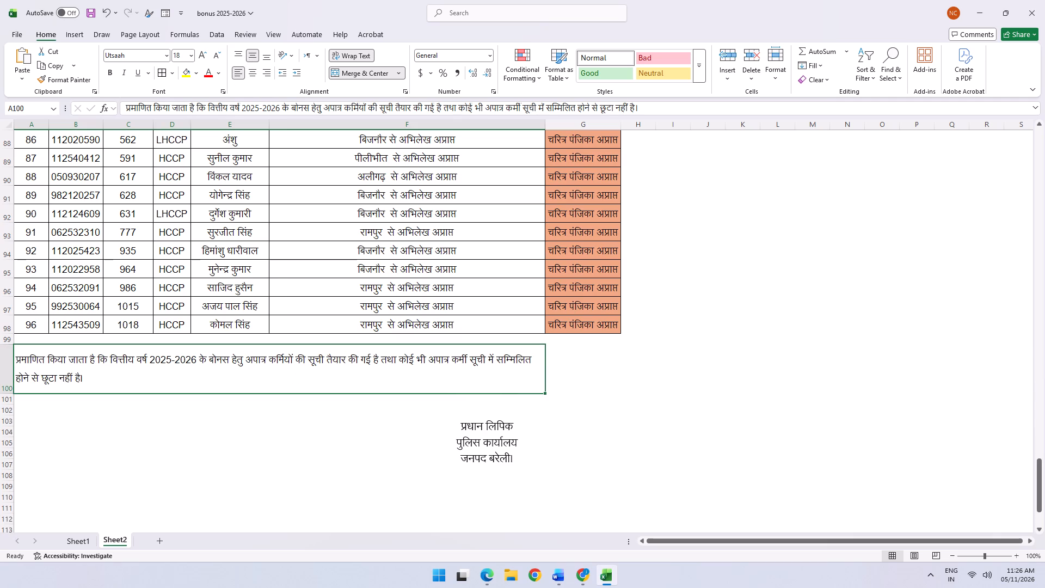
click(137, 407)
click(43, 363)
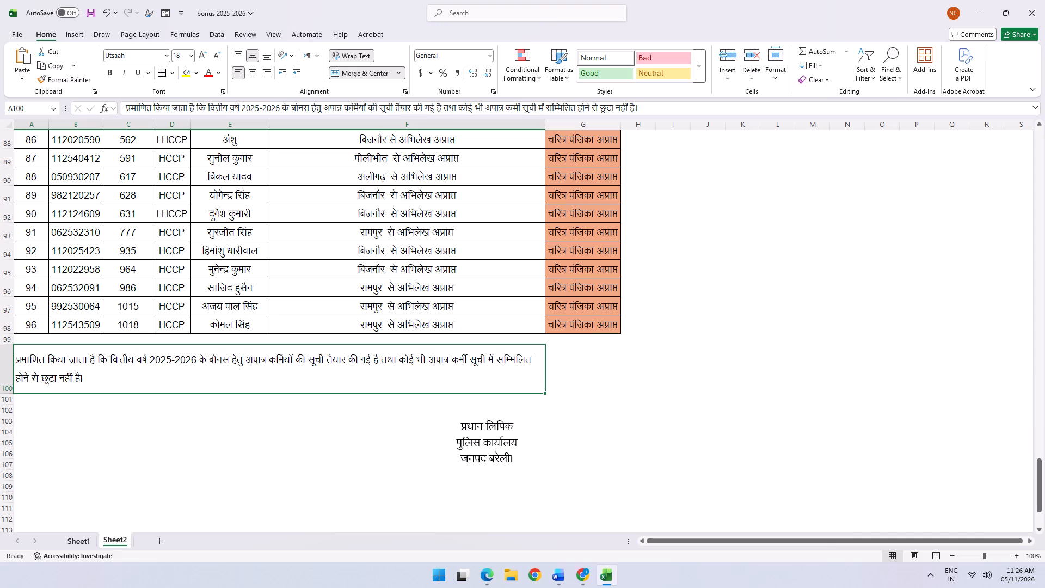
click(1, 431)
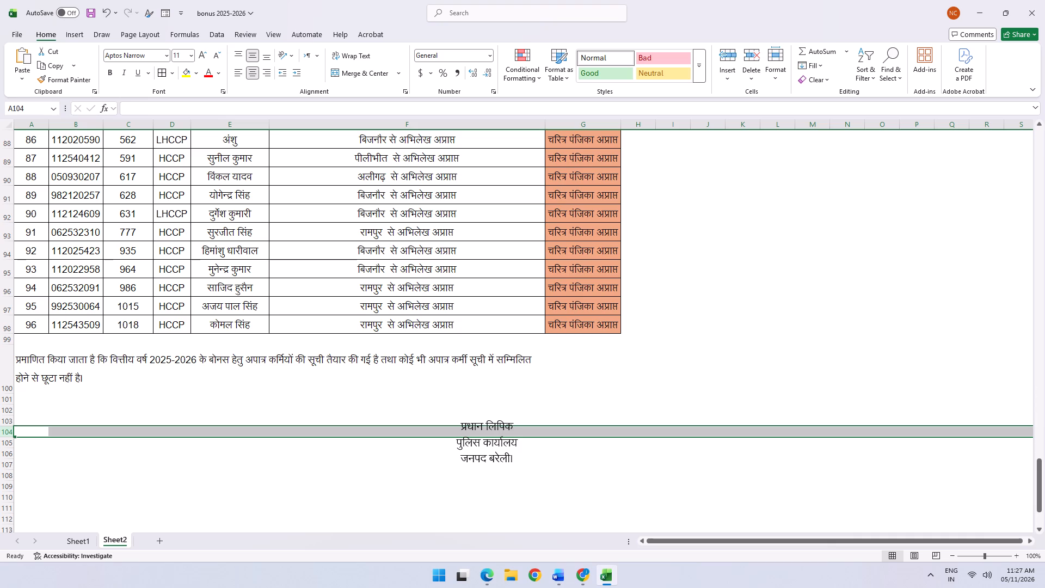
Insert the word "अभिलेखानुसार" after "अपात्र कर्मी" in the A100 certificate sentence.
double_click(467, 358)
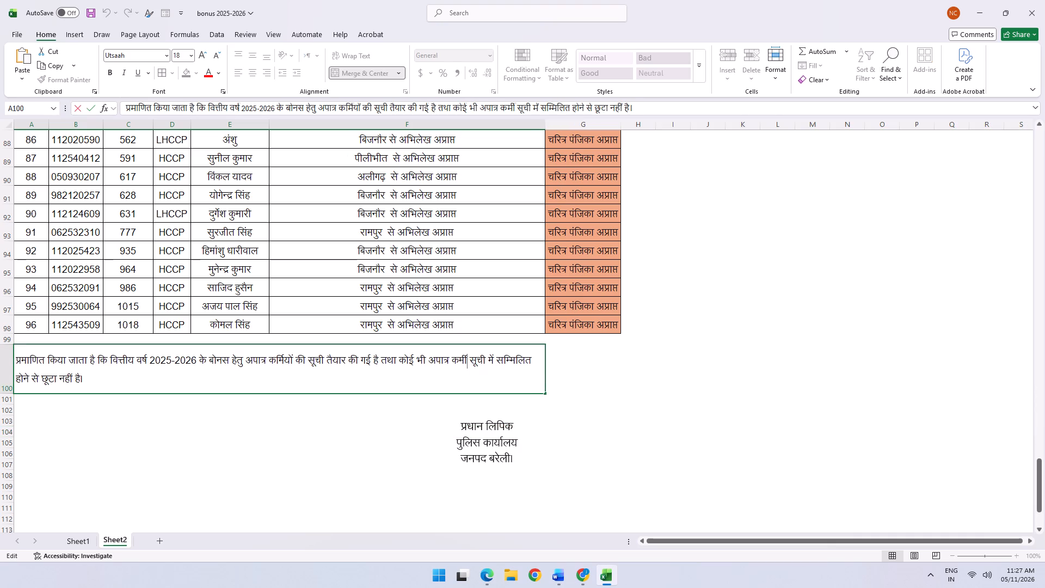
key(space)
text(DY)
key(BackSpace)
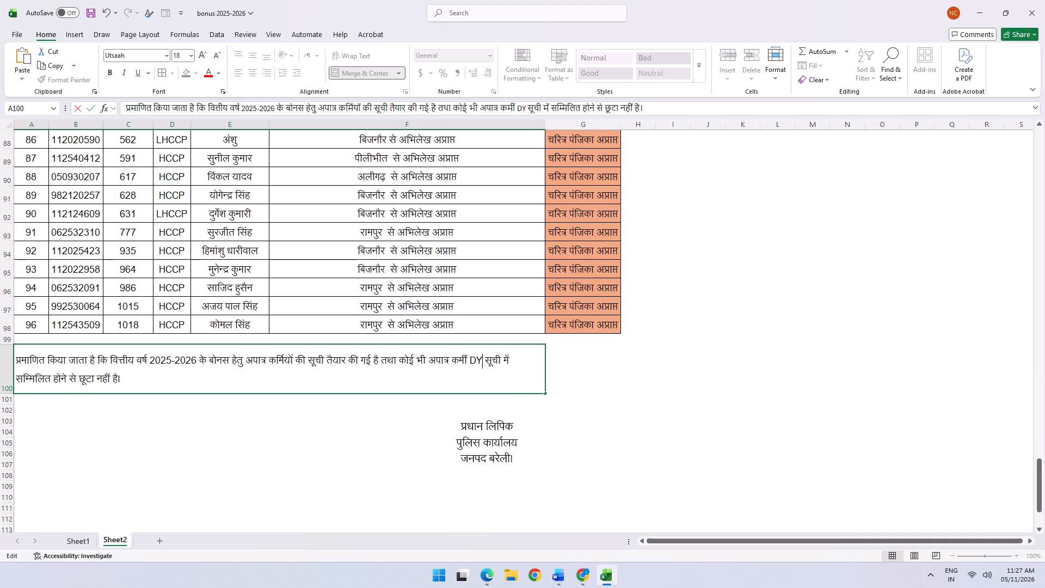
key(BackSpace)
text(एअ)
key(BackSpace)
key(BackSpace)
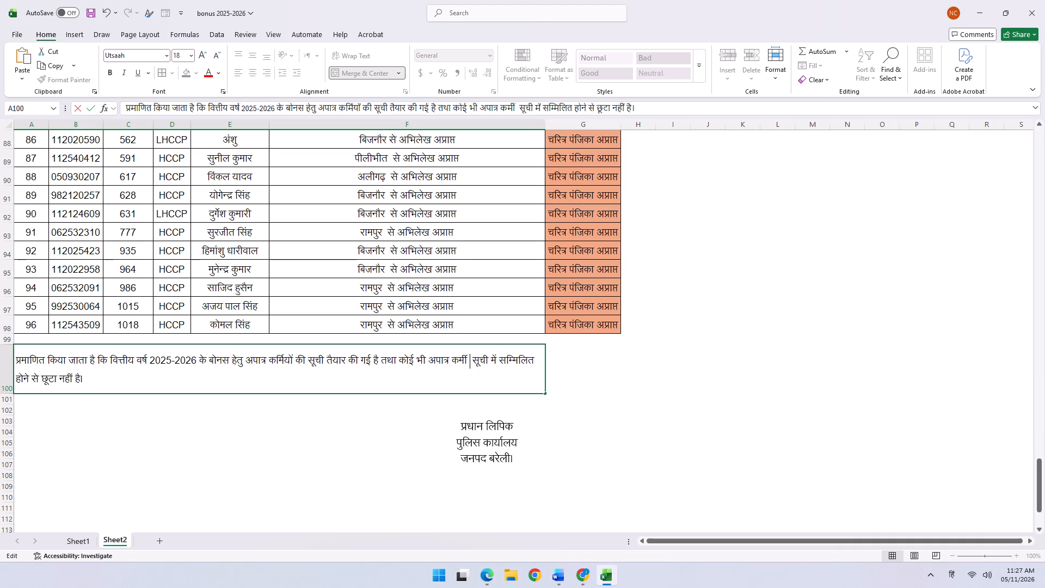
text(अभिलेखा)
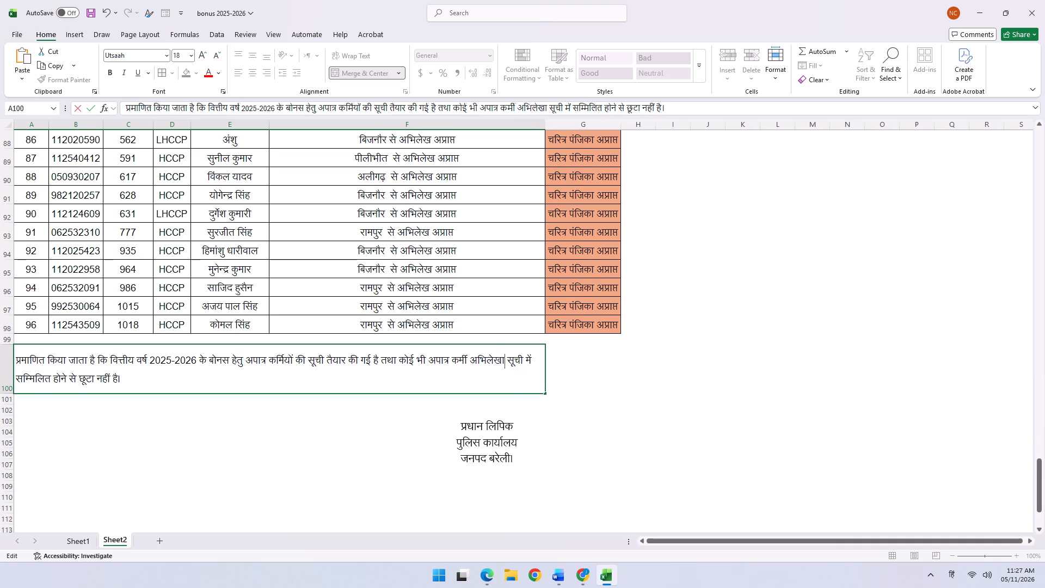
text(नुसार)
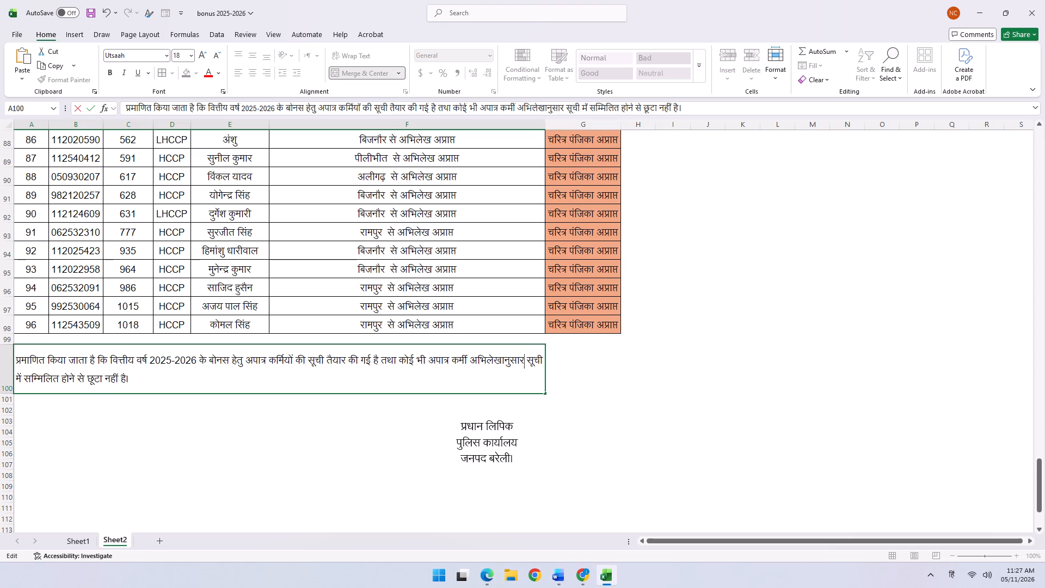
key(Return)
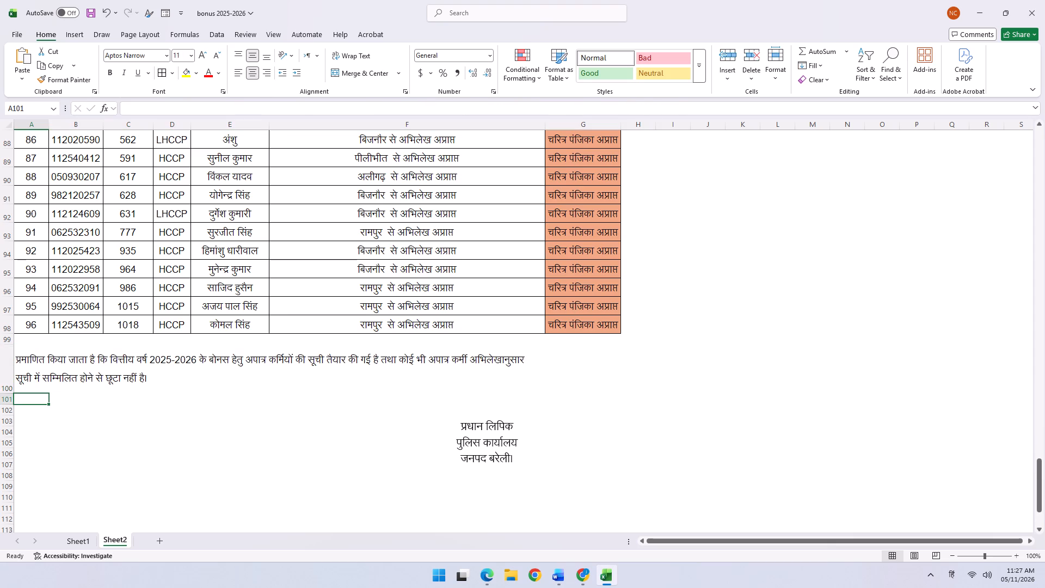
In the A100 sentence, delete "अपात्र" before "कर्मियों" and insert "अदेय" between "बोनस" and "हेतु".
click(70, 374)
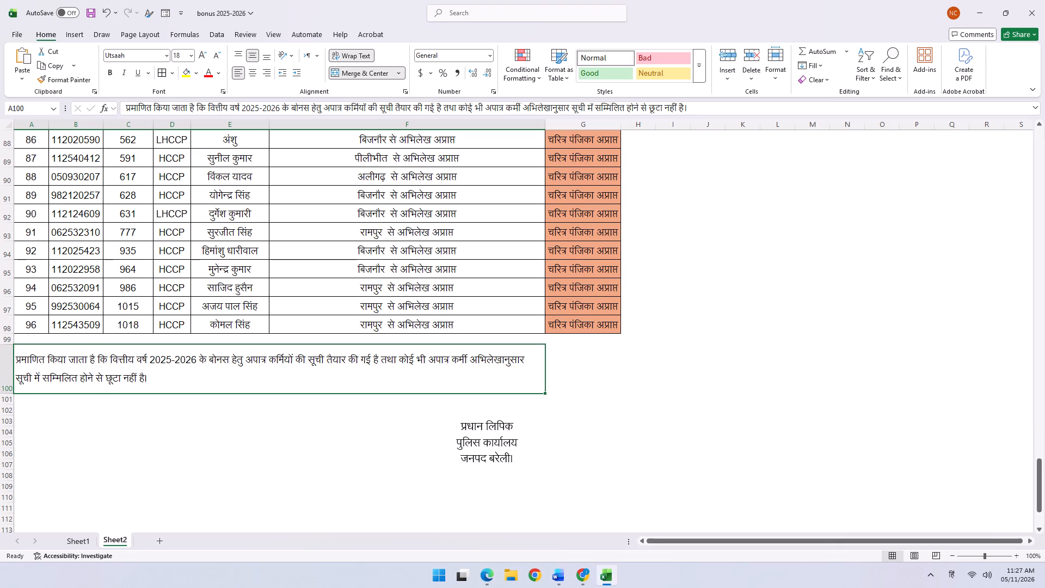
double_click(266, 358)
drag(269, 361, 268, 361)
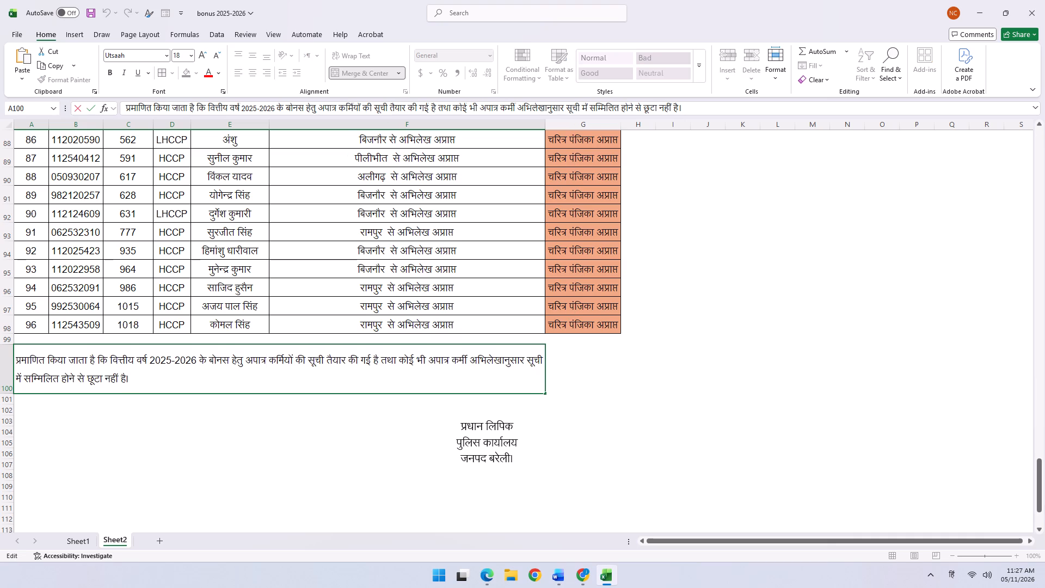
drag(268, 361, 247, 361)
key(BackSpace)
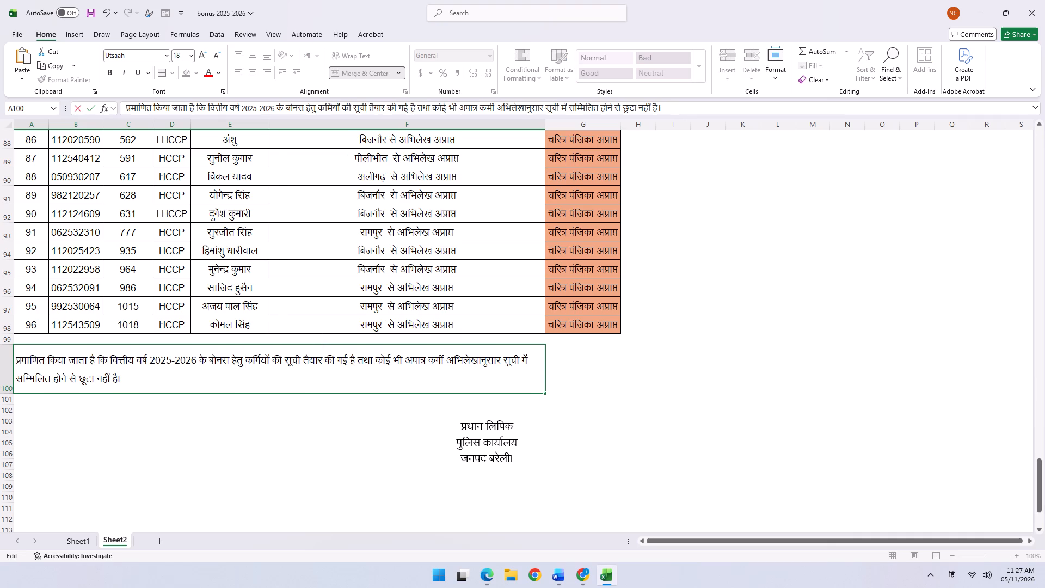
key(Left)
key(Left)
key(Left)
key(Left)
key(space)
text(अदेय.)
key(BackSpace)
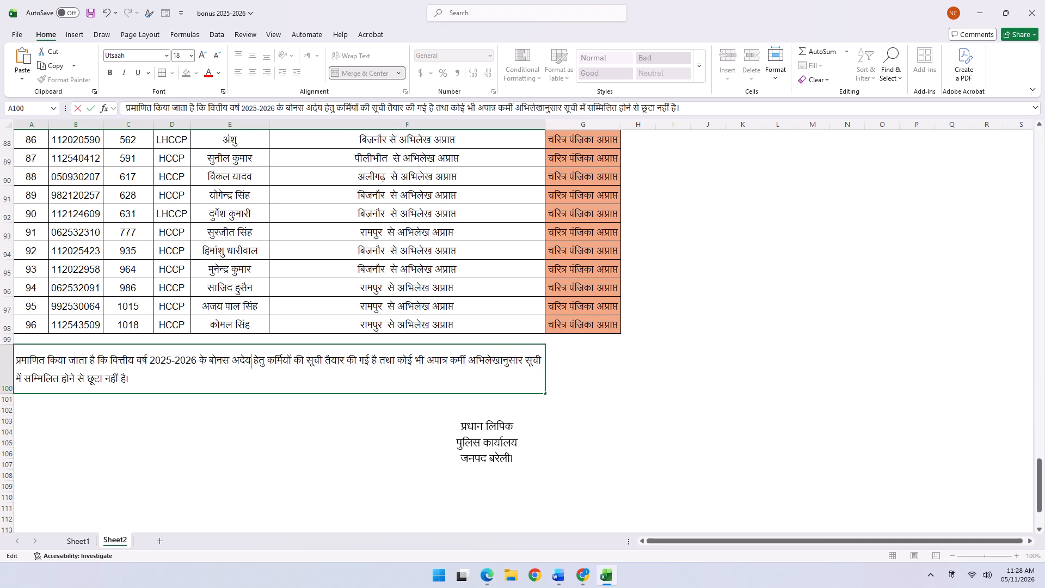
click(322, 446)
Open the A100 certificate sentence for editing and select its entire text.
click(150, 383)
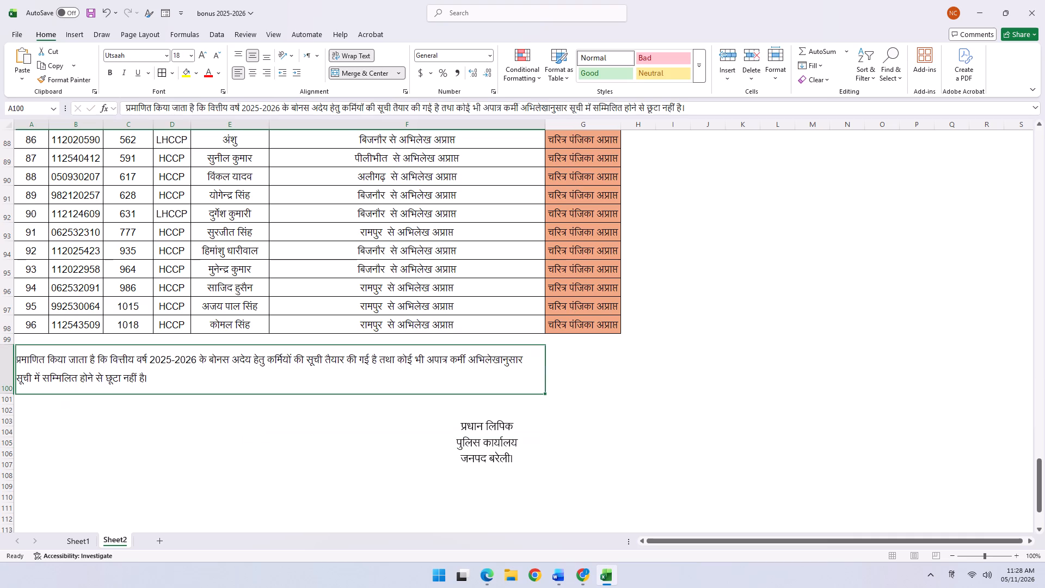
double_click(153, 378)
drag(169, 380, 0, 356)
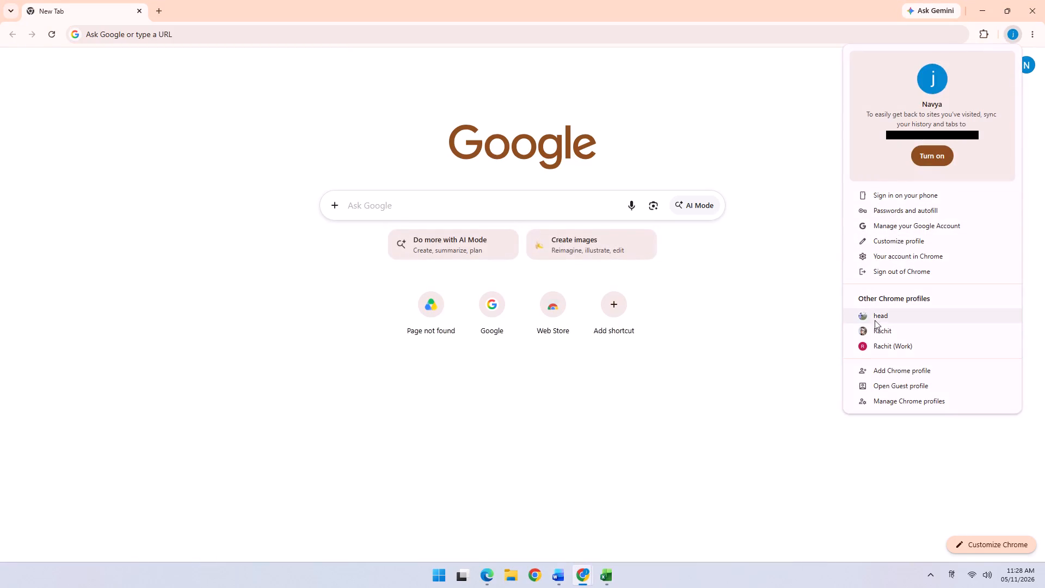
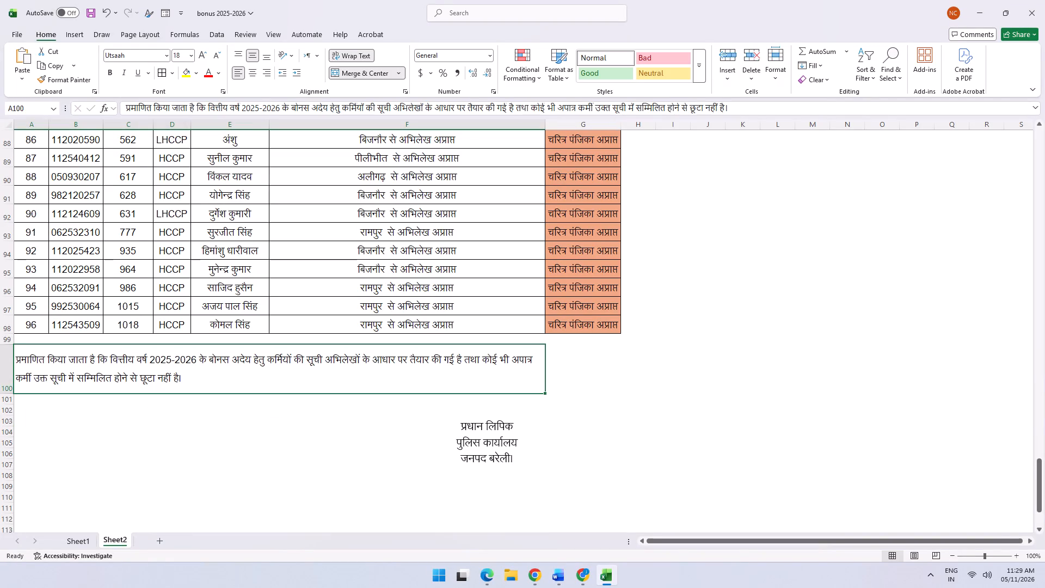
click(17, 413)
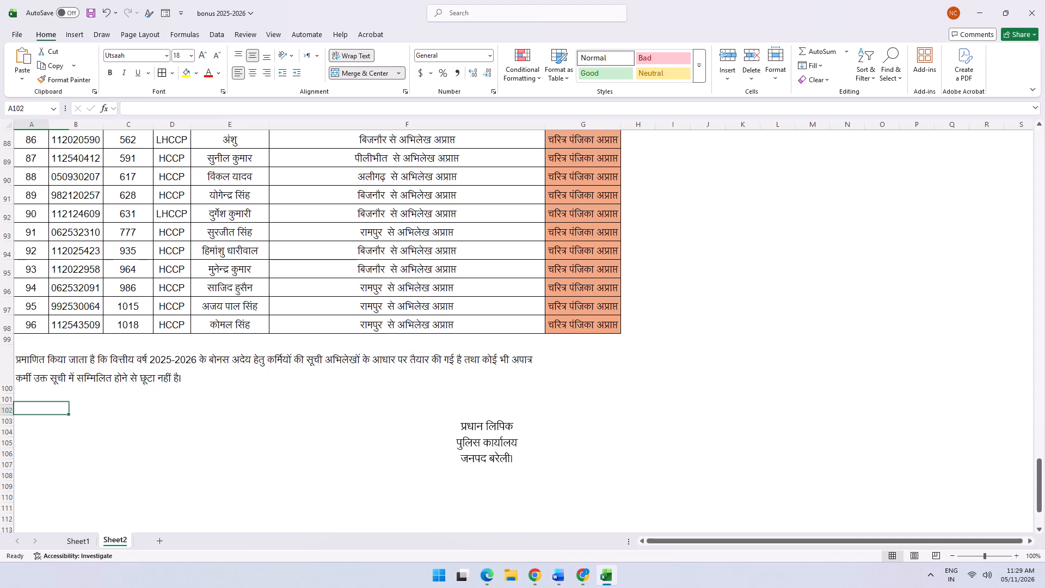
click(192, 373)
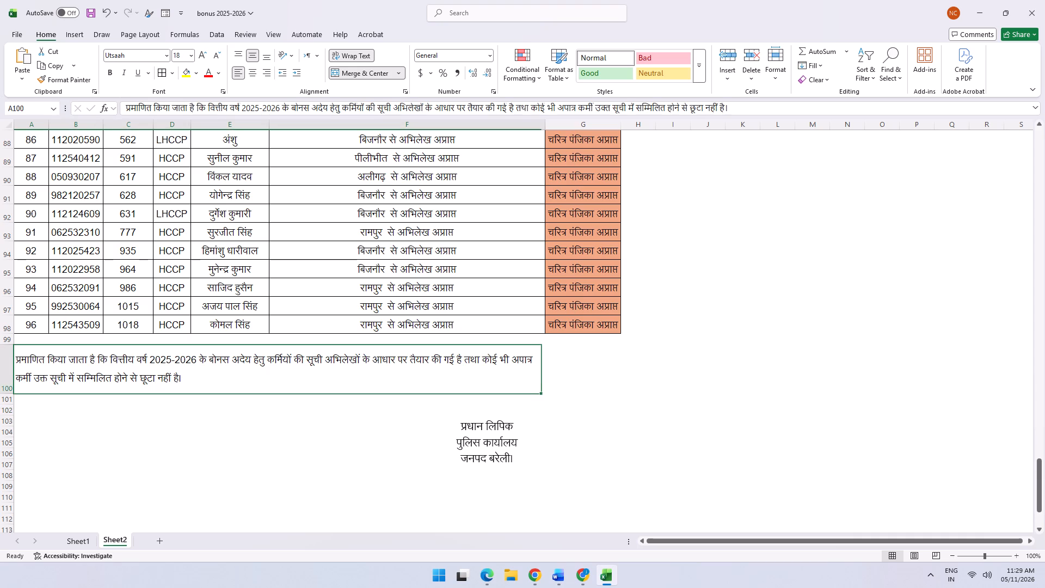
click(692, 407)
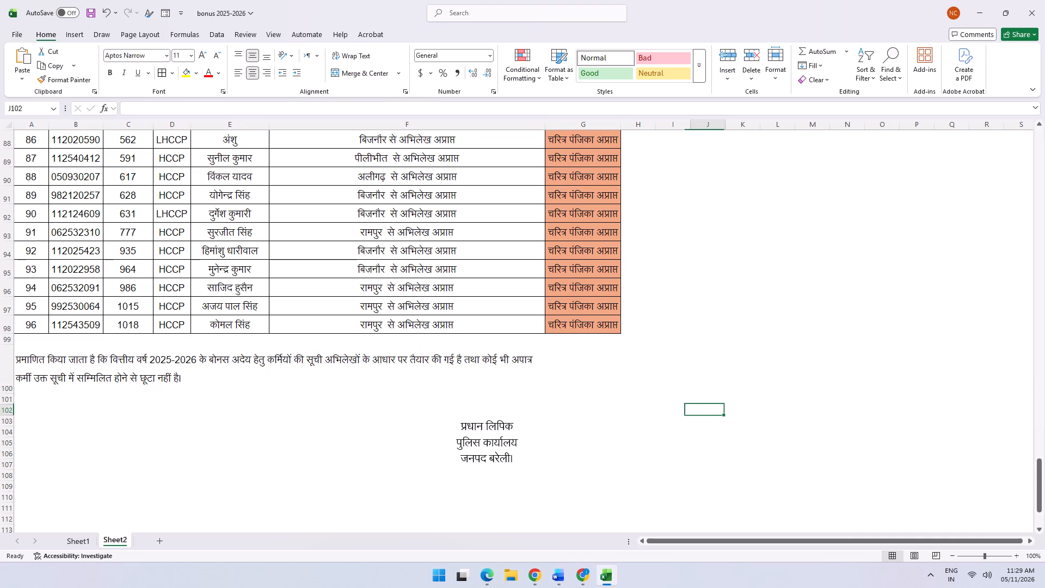
Shorten the signature text box from its bottom edge so it ends just below the line "जनपद बरेली।".
click(453, 424)
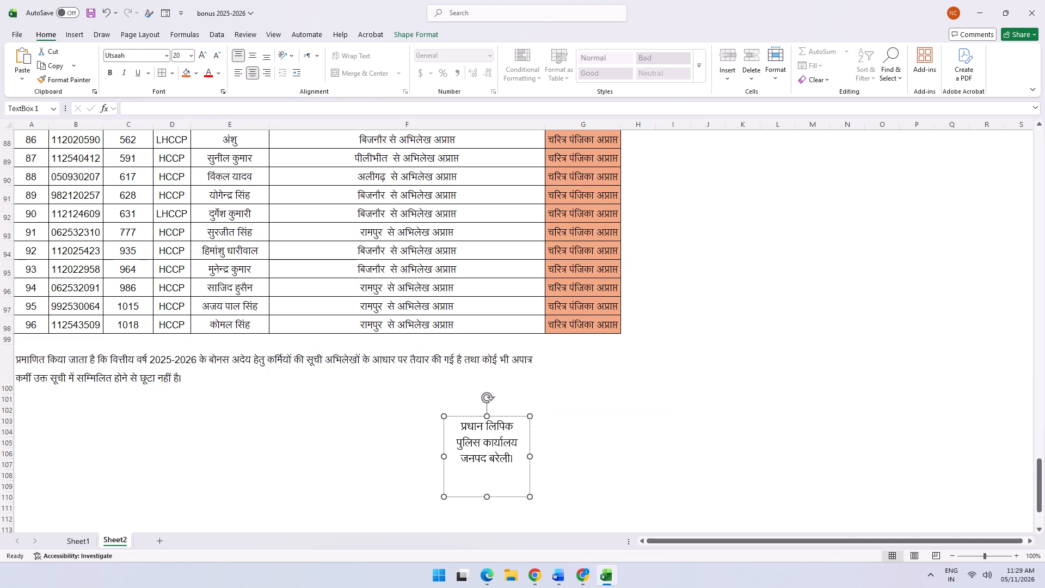
drag(486, 498, 483, 471)
click(350, 426)
click(22, 409)
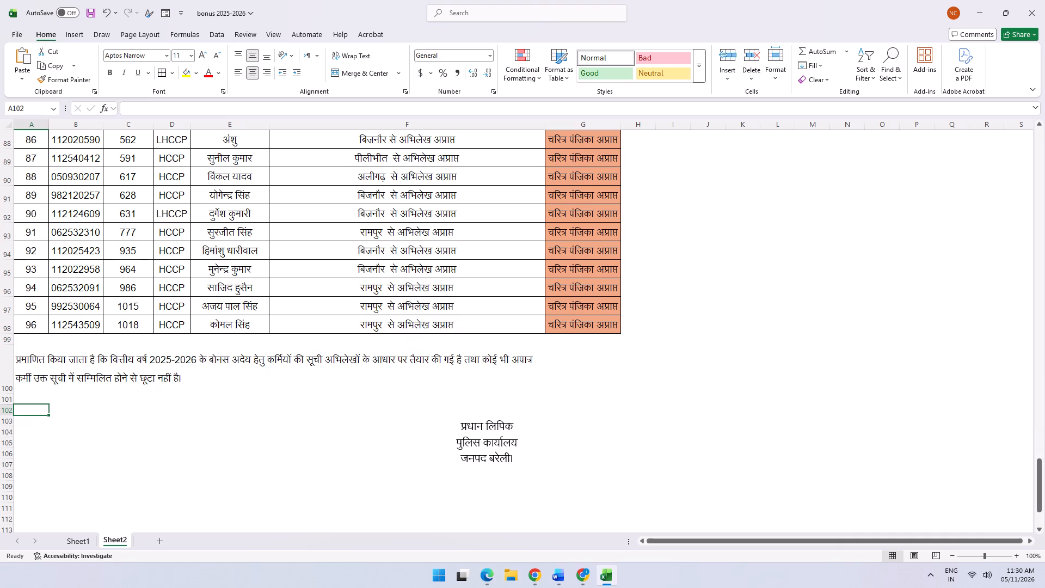
Select the print range A1:F107 on Sheet2, from the title row down through the certificate sentence and signature block, excluding column G.
scroll(371, 400, up, 1)
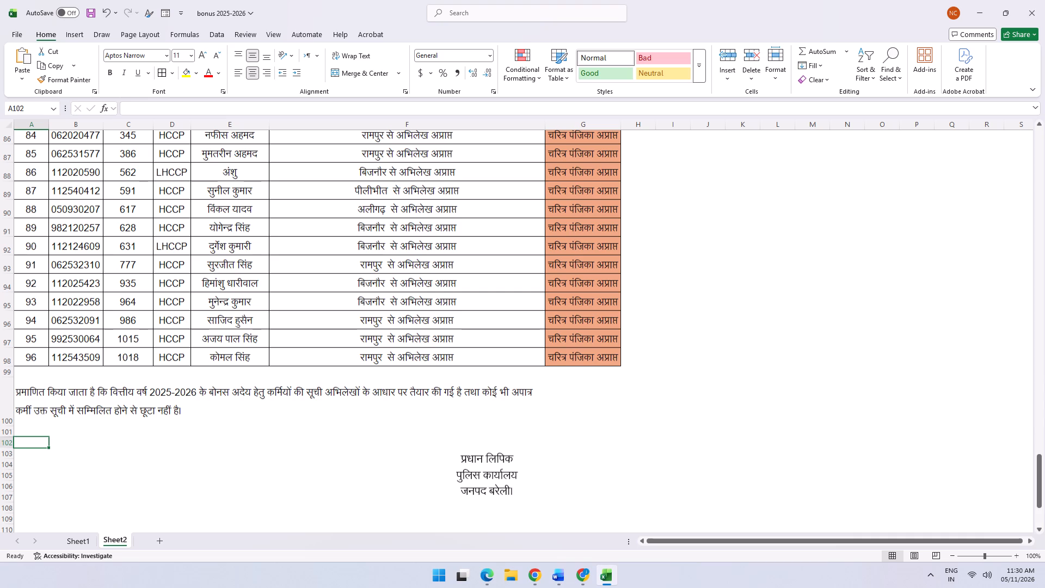
scroll(203, 455, up, 10)
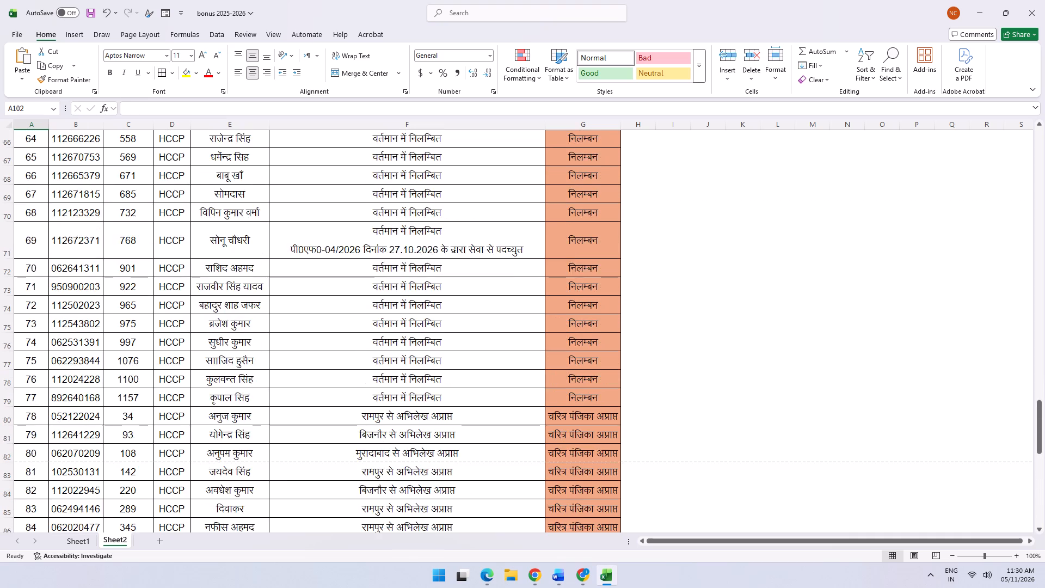
scroll(204, 455, up, 20)
scroll(204, 455, up, 8)
scroll(204, 455, down, 1)
scroll(204, 455, up, 2)
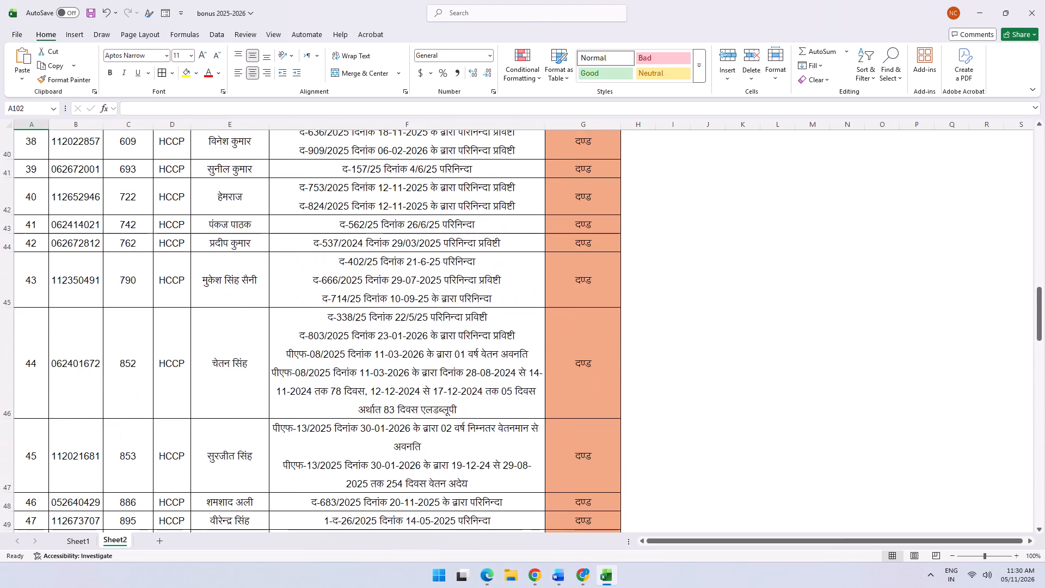
scroll(204, 455, up, 5)
scroll(204, 455, down, 1)
scroll(204, 455, up, 20)
scroll(204, 455, up, 10)
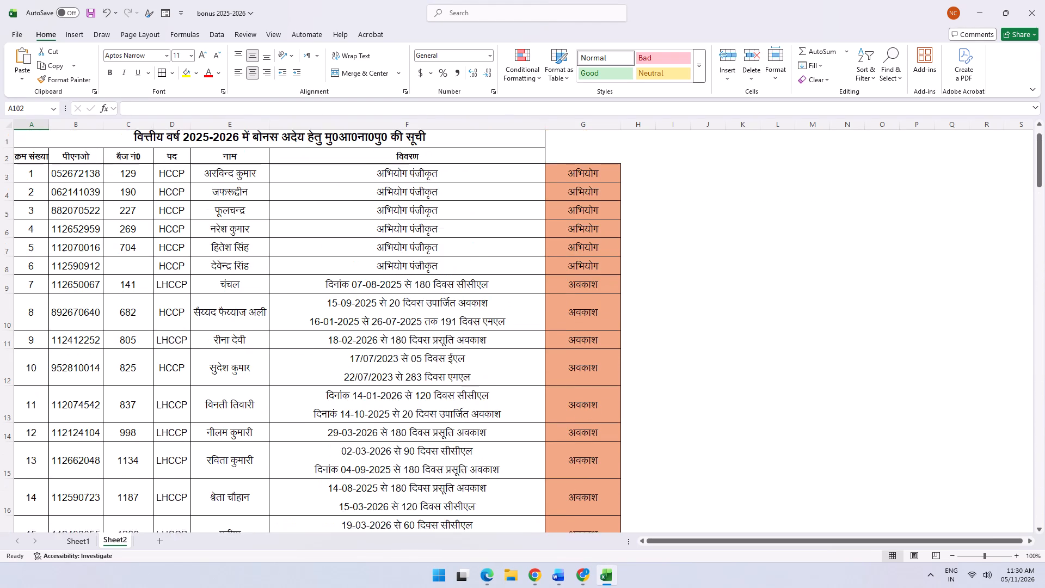
scroll(204, 455, up, 6)
scroll(204, 455, down, 1)
scroll(204, 455, up, 2)
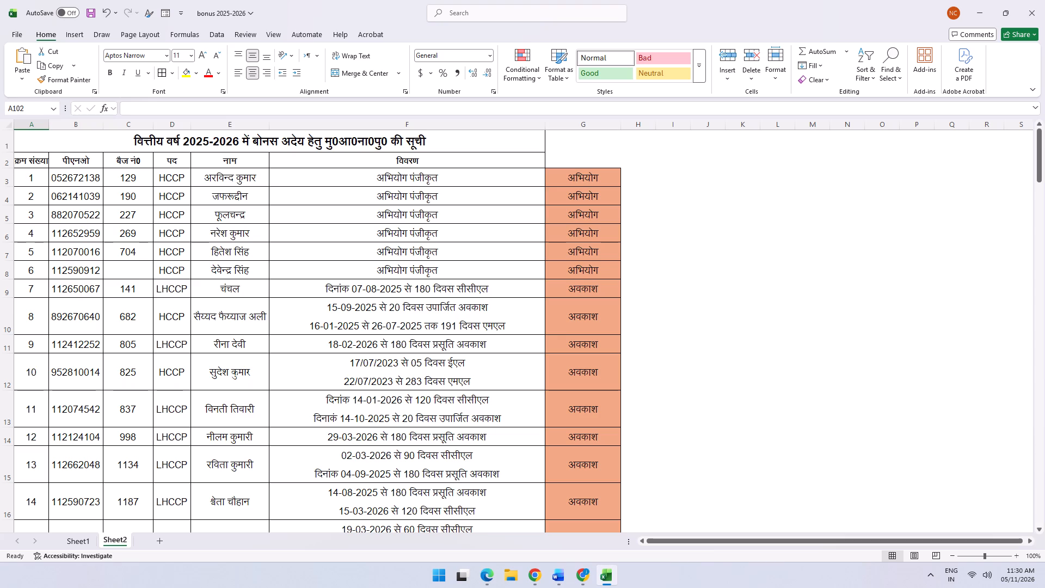
drag(104, 149, 447, 477)
key(ctrl+shift+Down)
key(shift+Down)
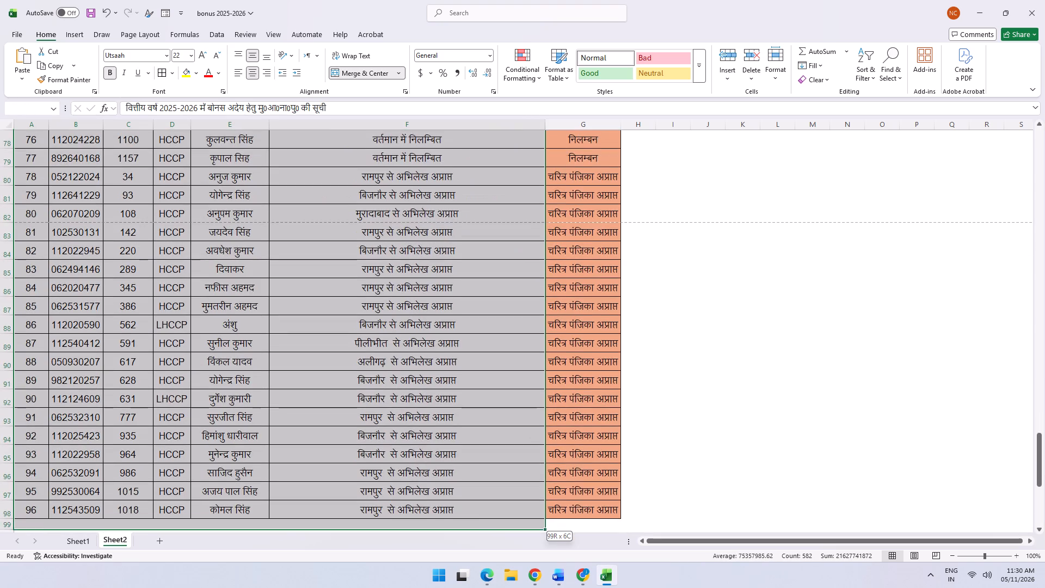
key(shift+Down)
key(shift+Down)
key(shift+Down)
key(shift+Down)
key(shift+Down)
key(shift+Down)
key(shift+Down)
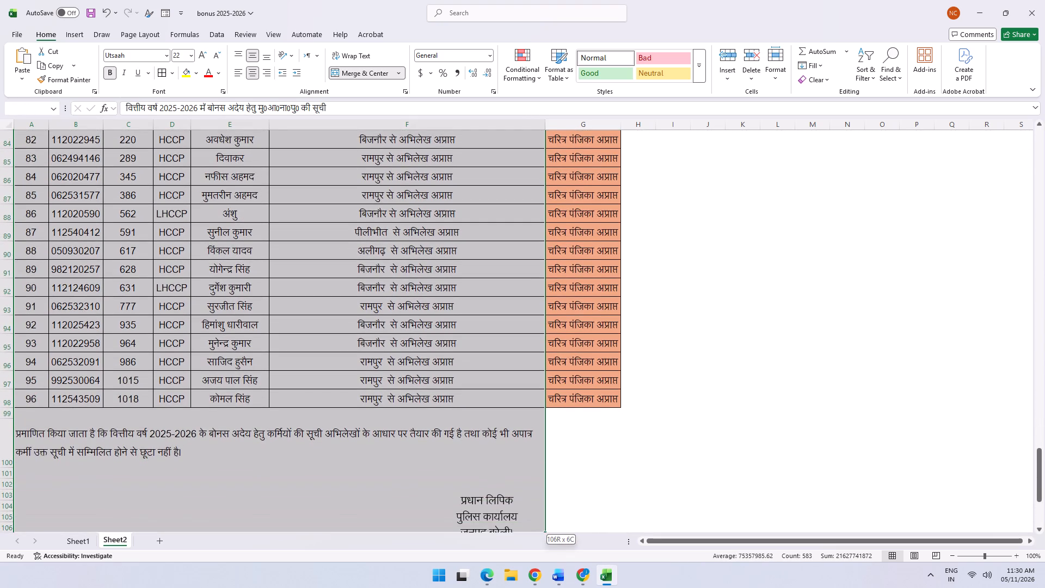
key(shift+Down)
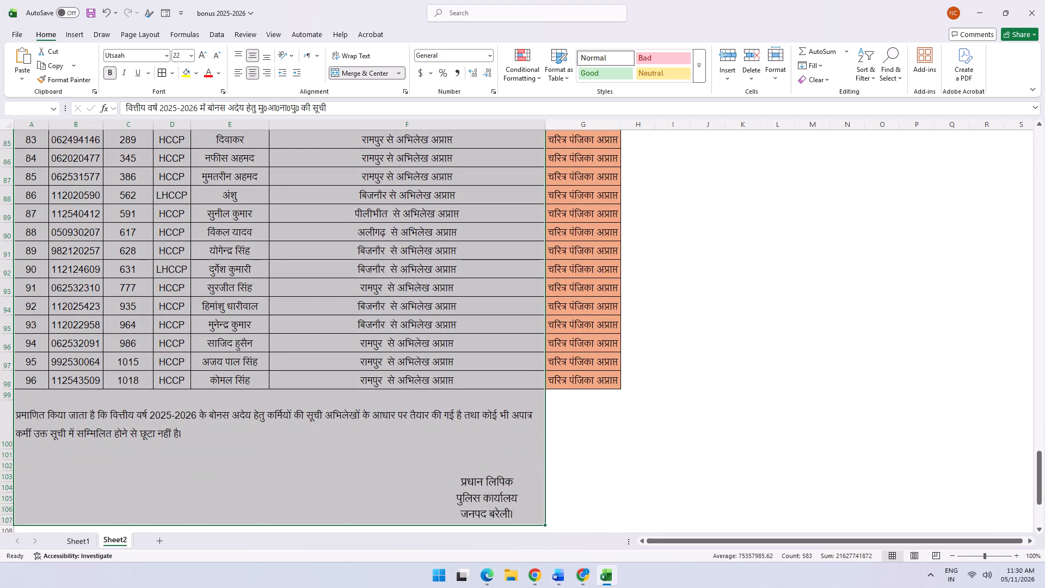
Preview the pages and print one copy of only the current selection on the HP LaserJet 1020.
key(ctrl+p)
scroll(685, 292, down, 2)
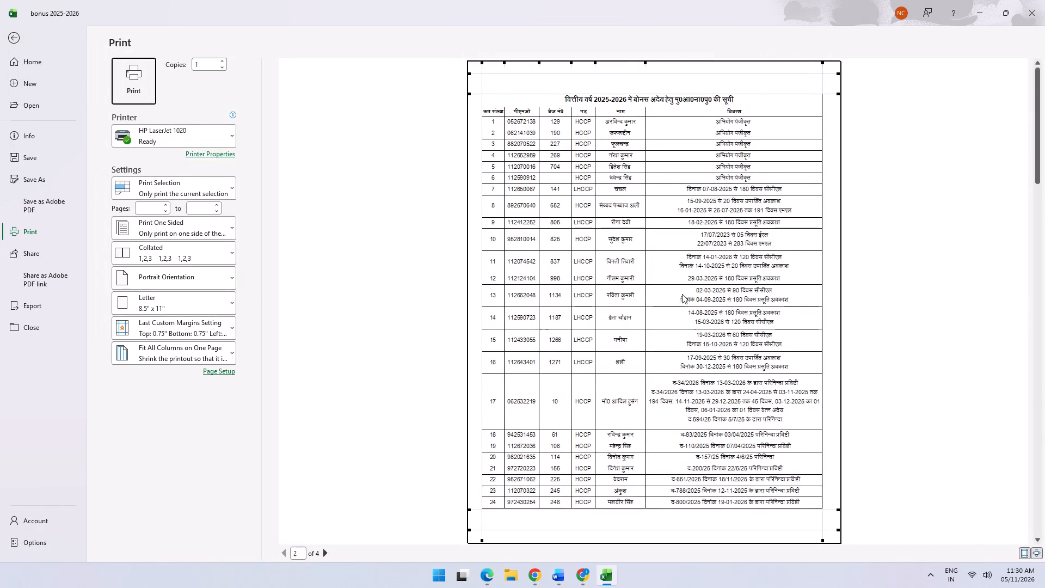
scroll(682, 294, down, 6)
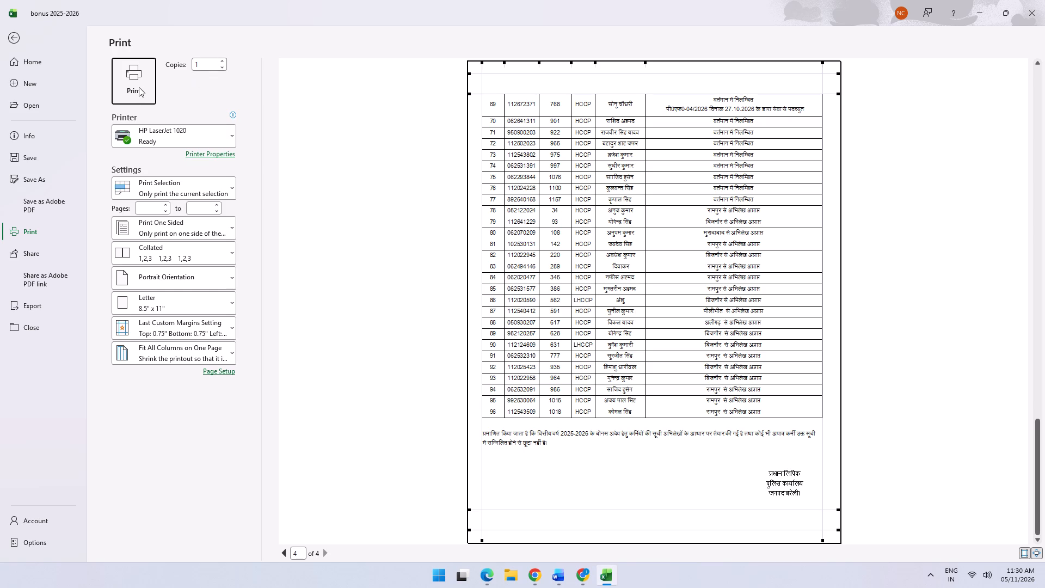
click(174, 187)
click(174, 187)
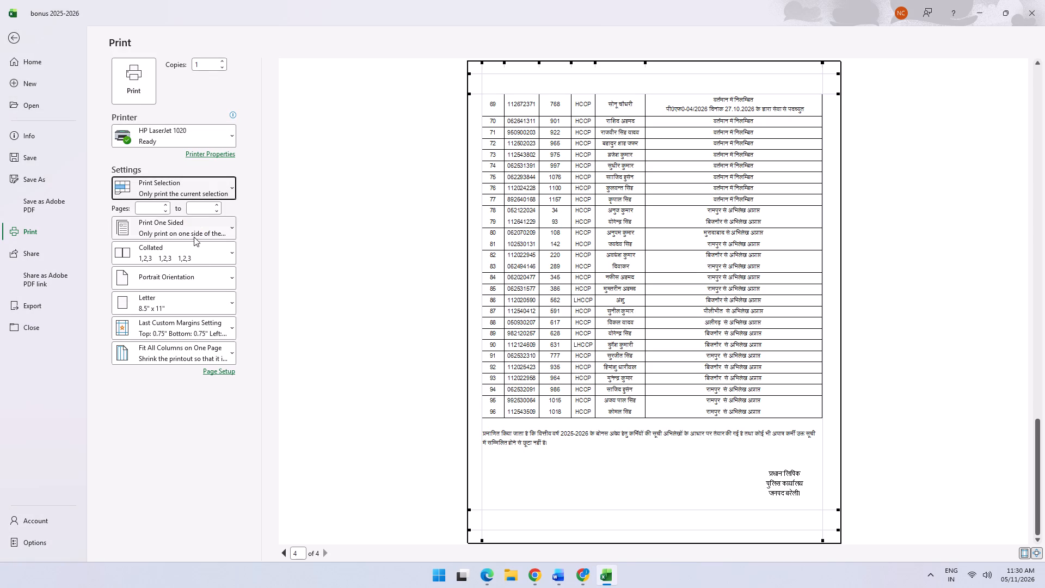
click(136, 79)
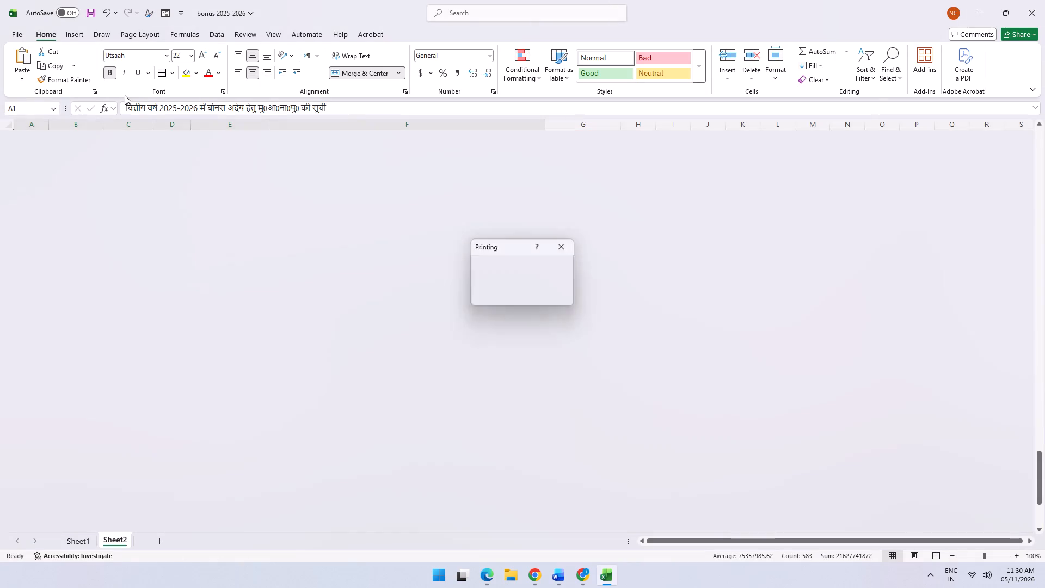